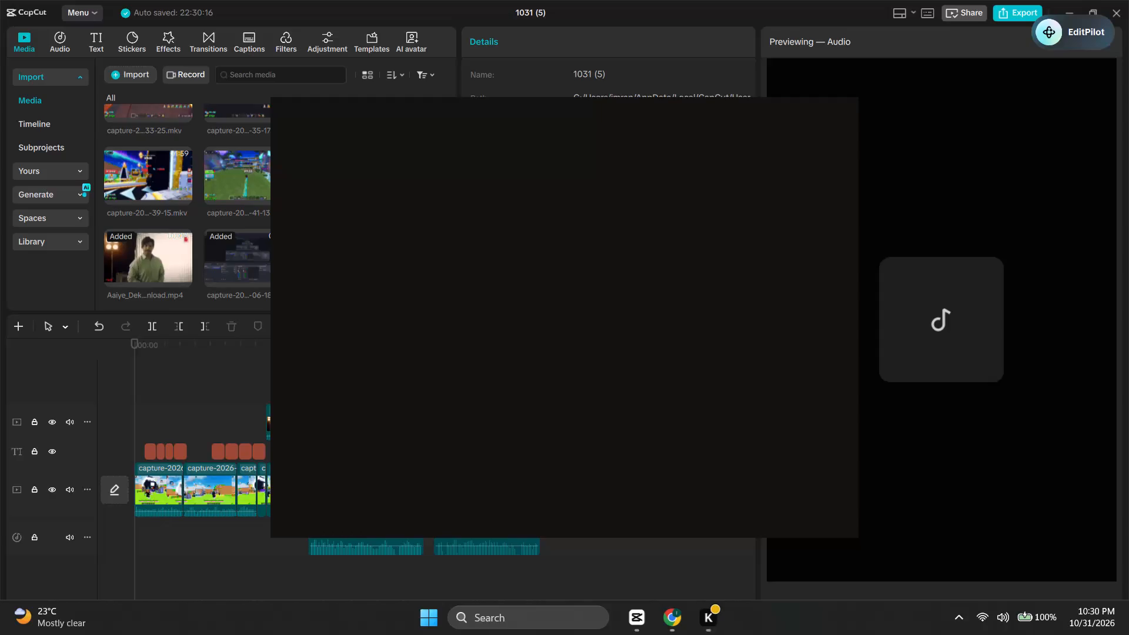
# Add the pop_7e9ls8L.mp3 sound to the timeline, aligned with the start of the "an egg ke" caption.
pyautogui.click(622, 622)
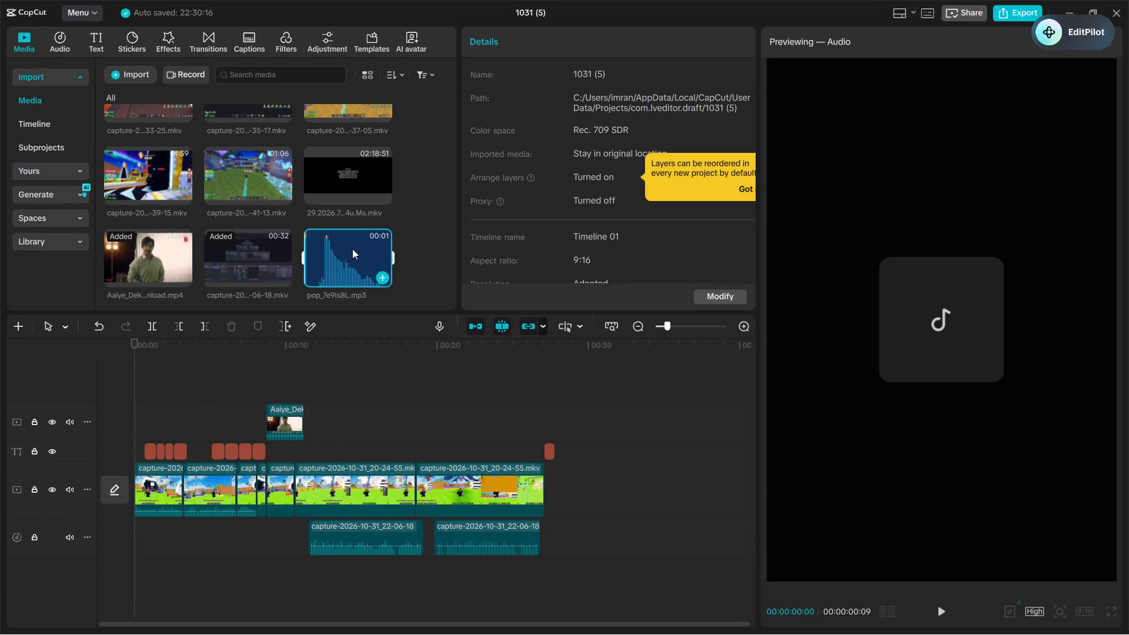
pyautogui.moveTo(352, 249); pyautogui.dragTo(141, 421)
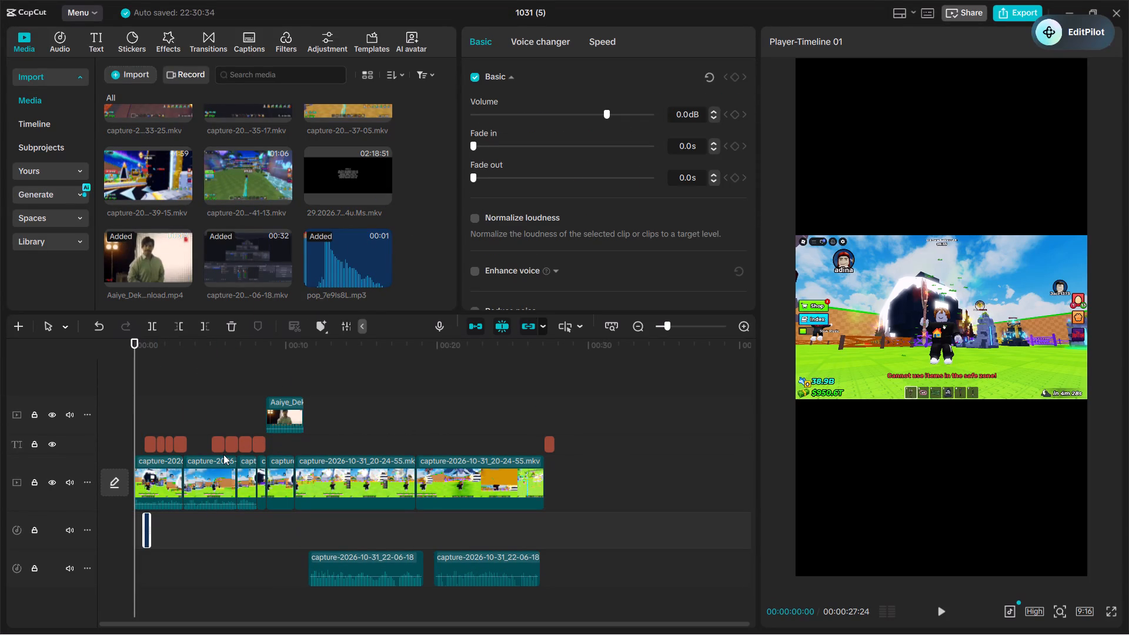
pyautogui.hotkey('ctrl', '+')
pyautogui.hotkey('ctrl', '+')
pyautogui.hotkey('ctrl', '+')
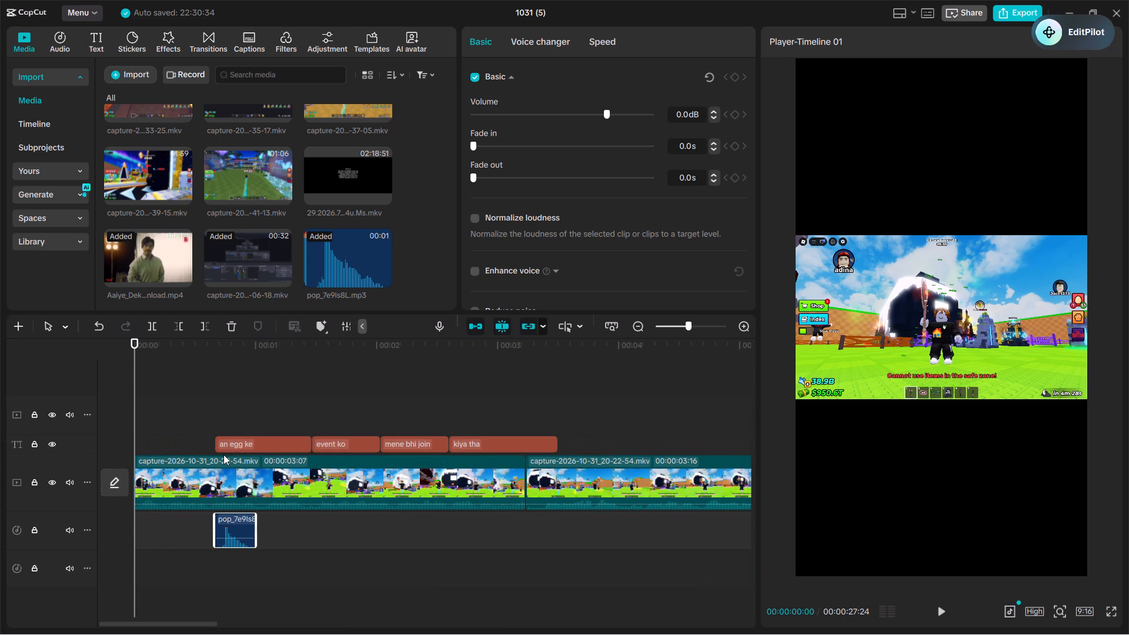
pyautogui.moveTo(236, 543); pyautogui.dragTo(257, 435)
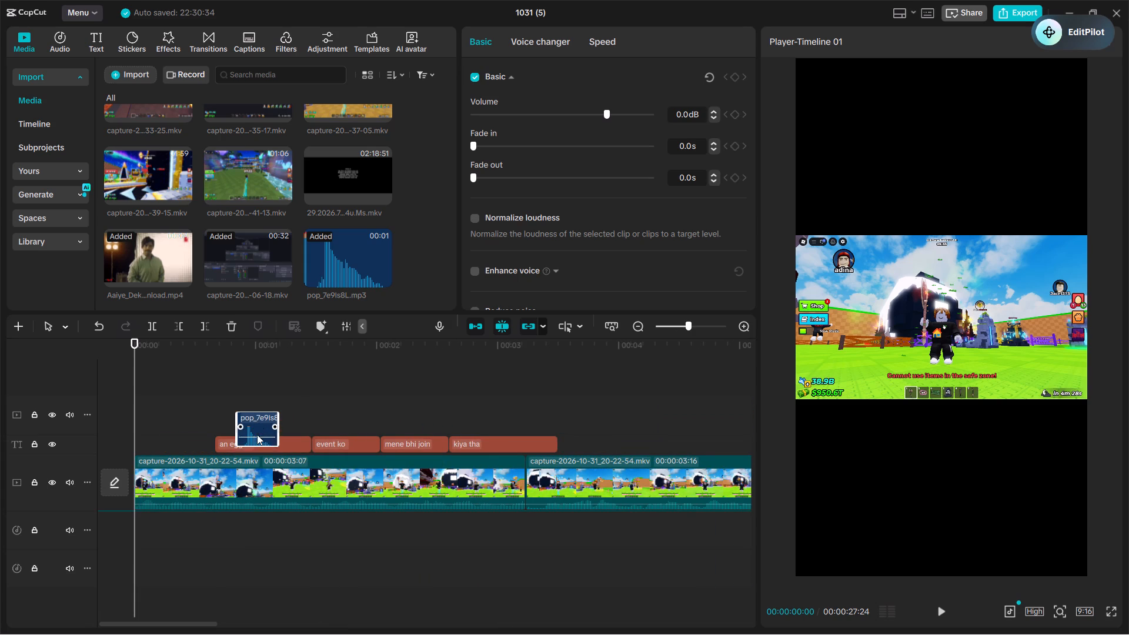
pyautogui.moveTo(257, 435); pyautogui.dragTo(233, 437)
pyautogui.press('space')
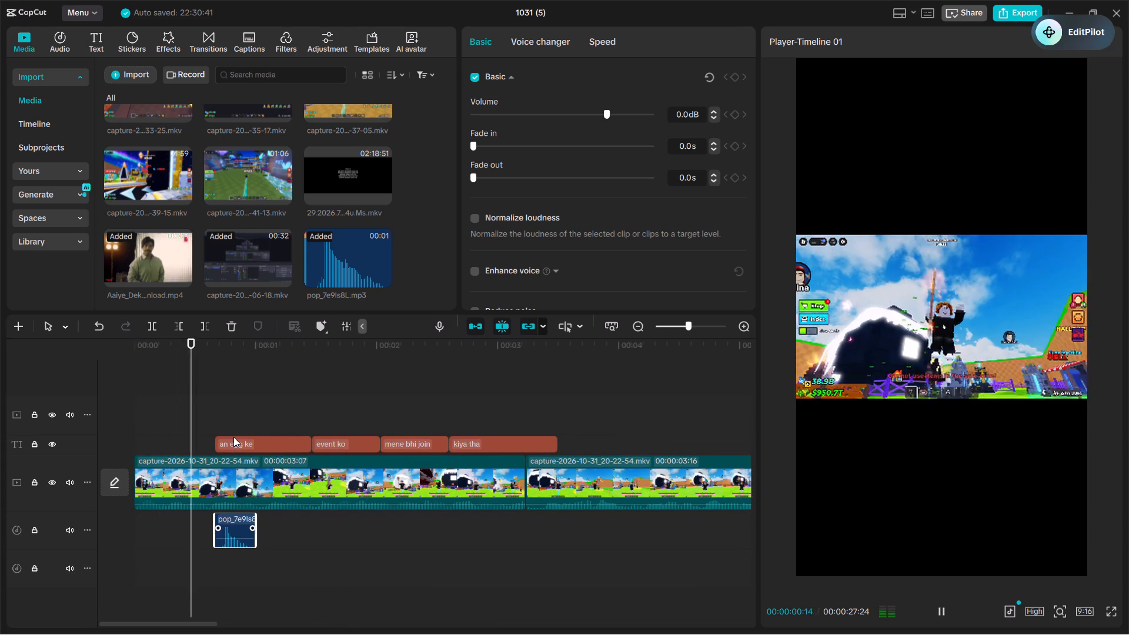
pyautogui.press('space')
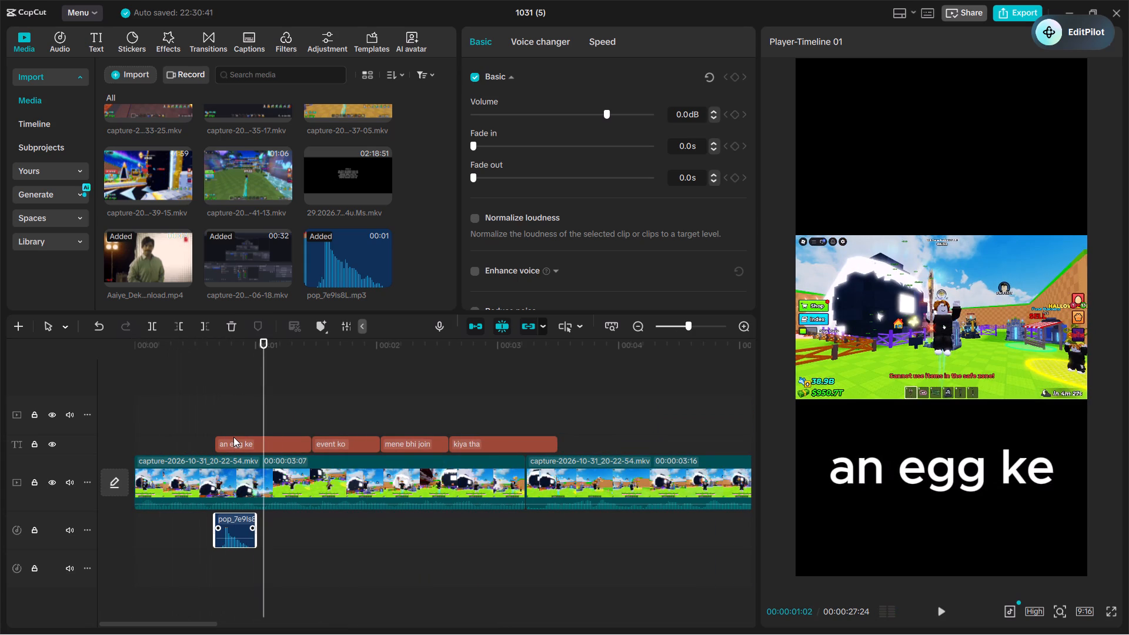
# Copy the pop sound clip and paste it at the start of the "event ko" caption.
pyautogui.click(218, 393)
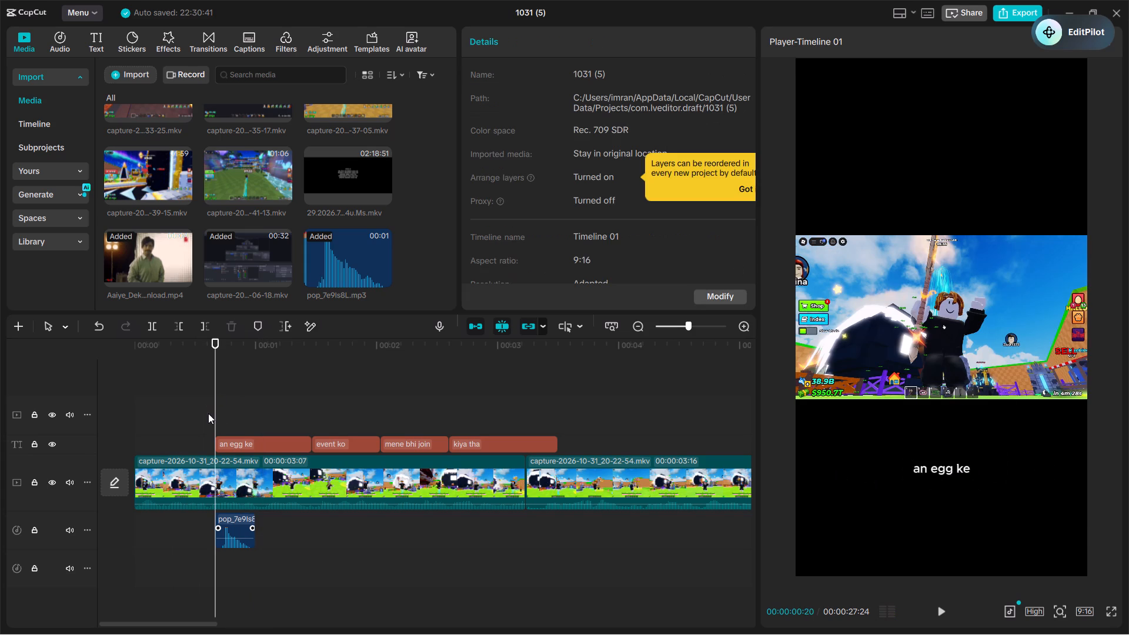
pyautogui.click(242, 532)
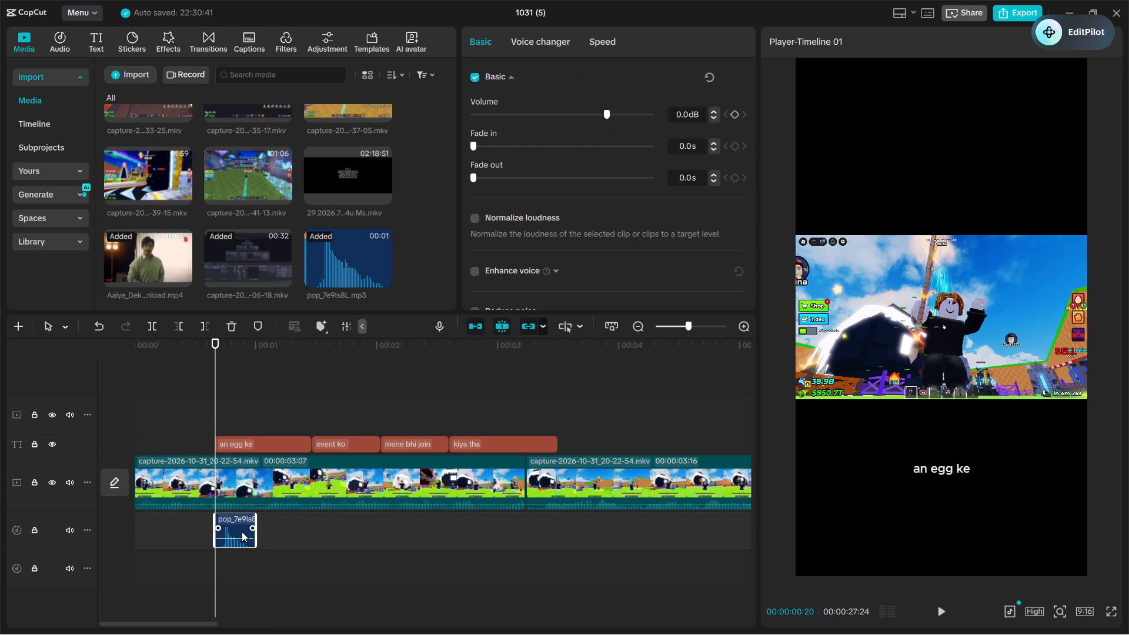
pyautogui.hotkey('ctrl', 'c')
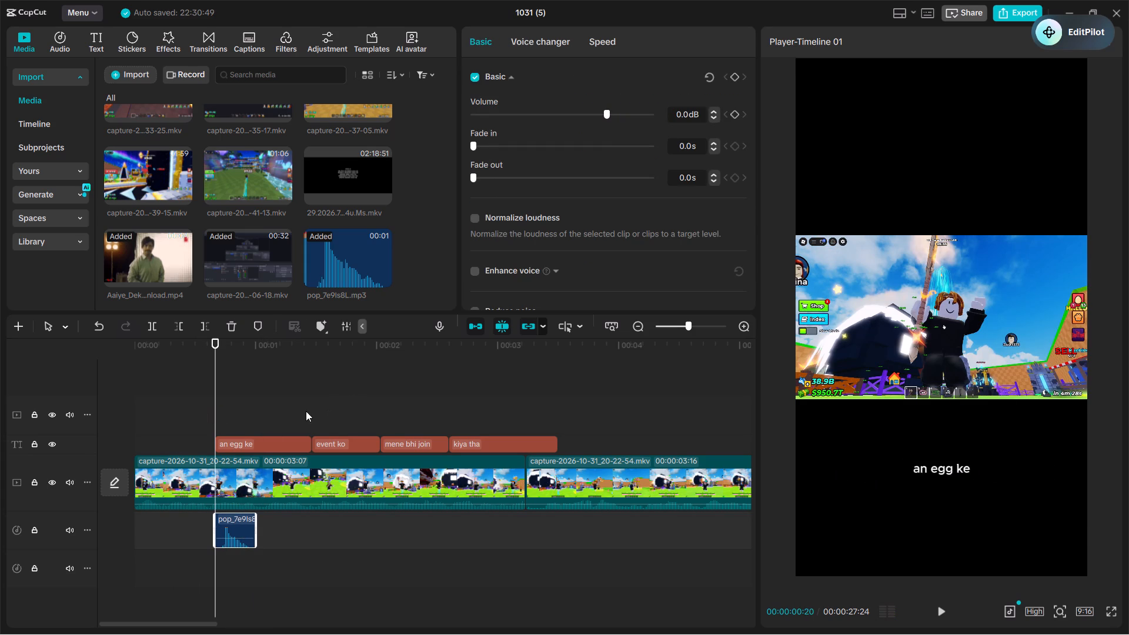
pyautogui.click(313, 413)
pyautogui.click(313, 413)
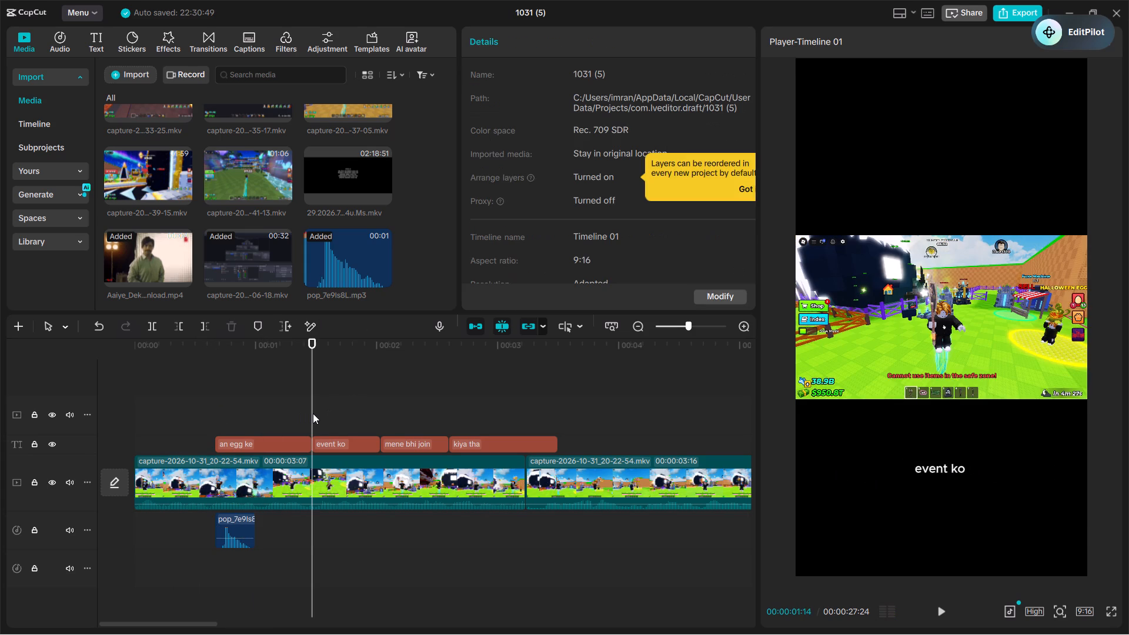
pyautogui.hotkey('ctrl', 'v')
pyautogui.click(216, 378)
pyautogui.press('space')
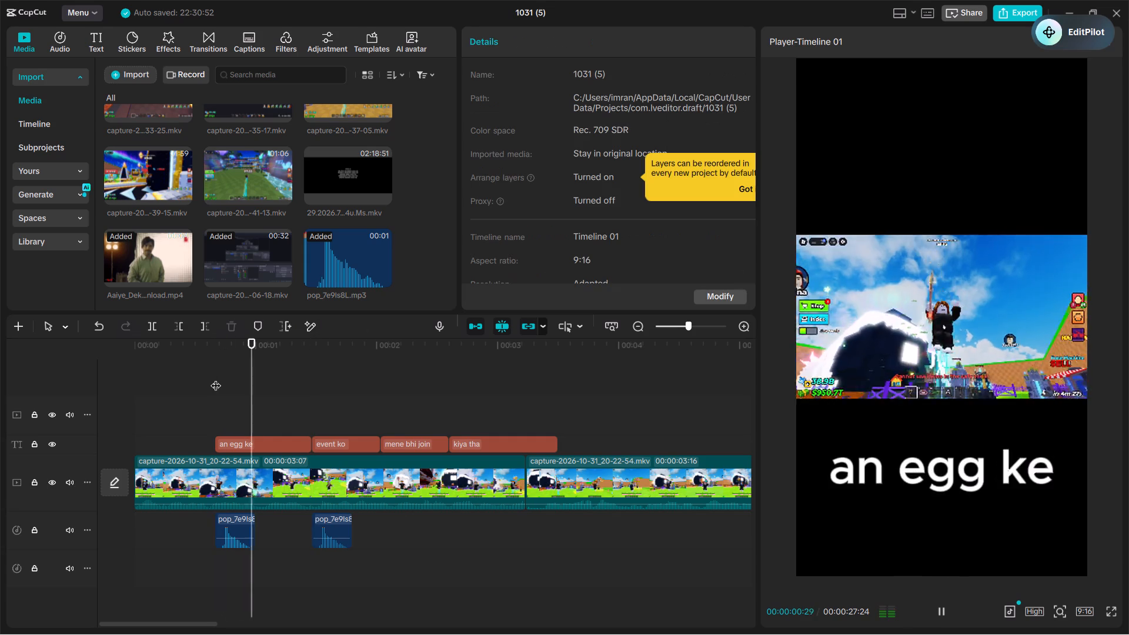
pyautogui.press('space')
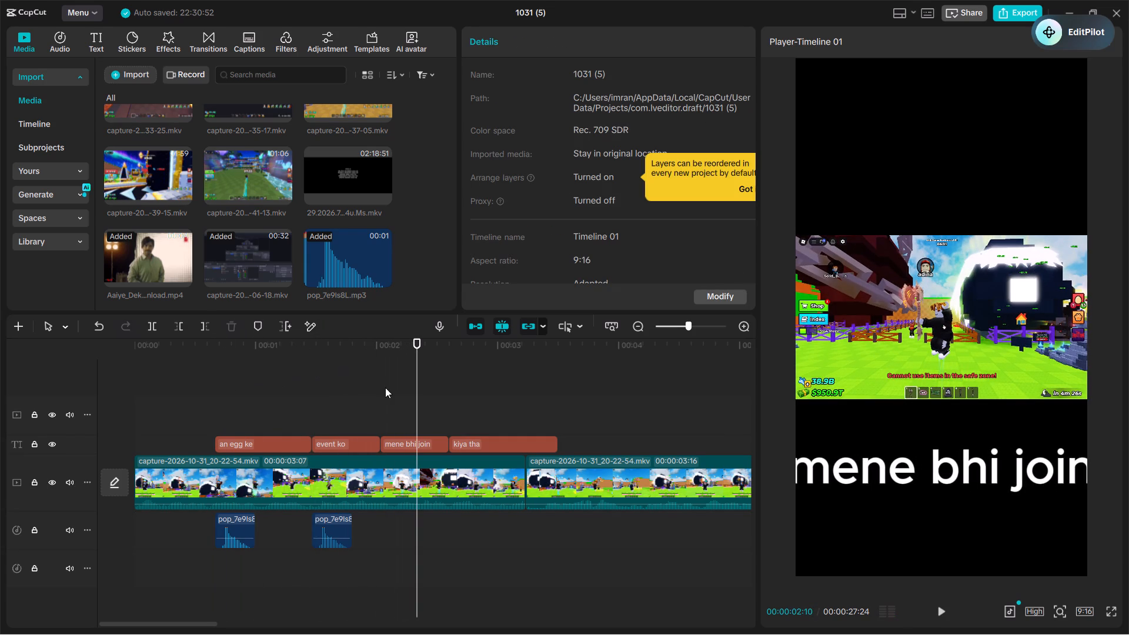
# Paste the pop sound at the starts of the "mene bhi join" and "kiya tha" captions.
pyautogui.click(378, 398)
pyautogui.hotkey('ctrl', 'v')
pyautogui.press('space')
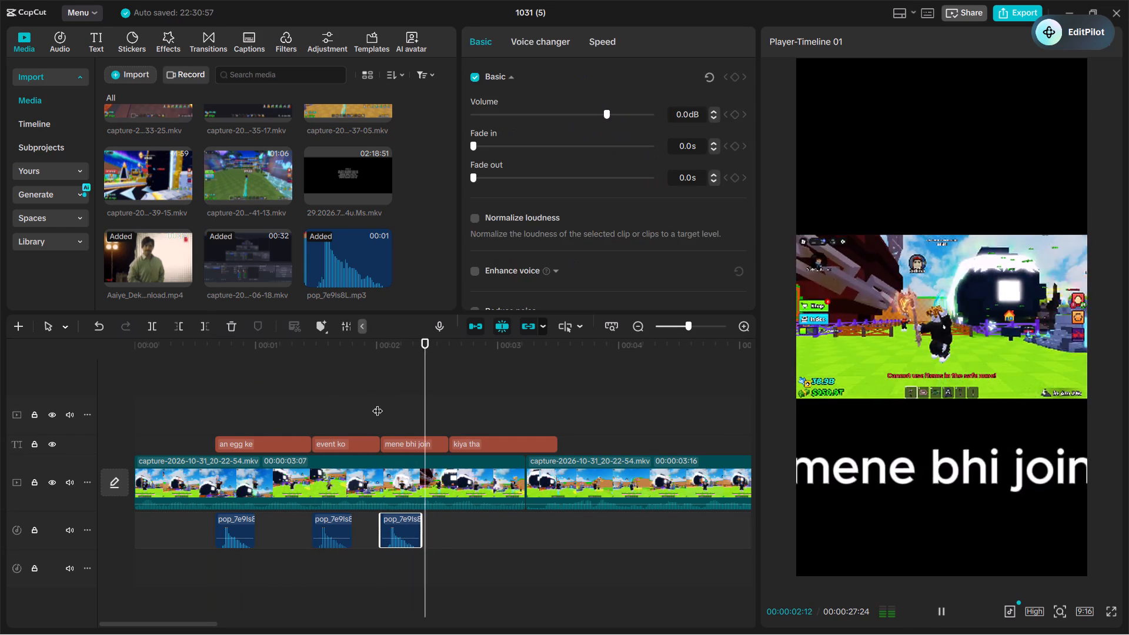
pyautogui.press('space')
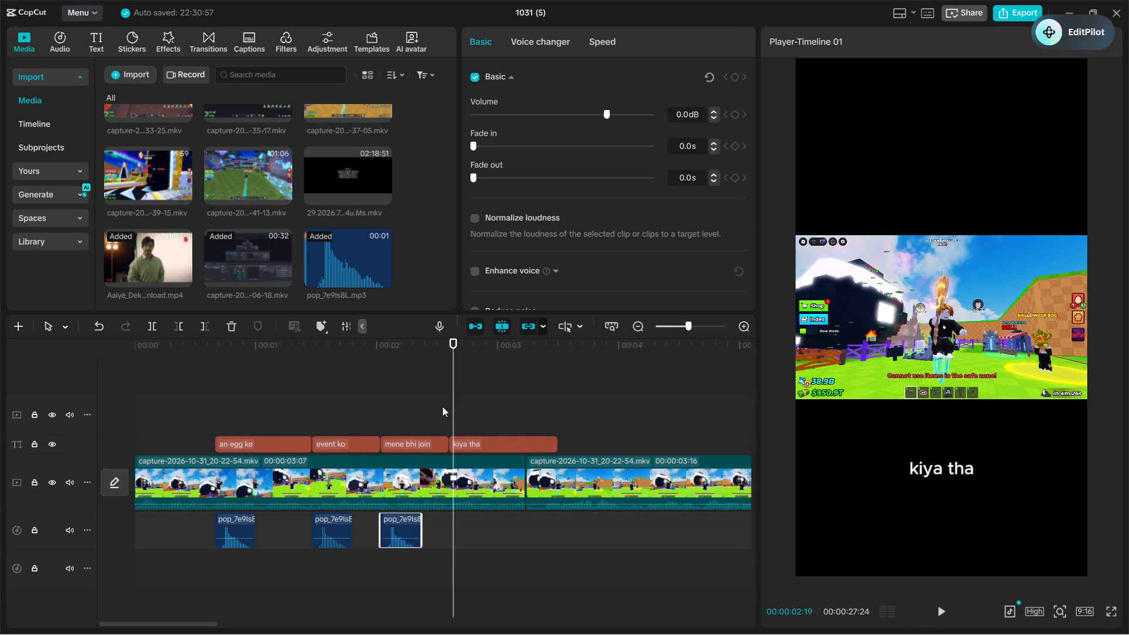
pyautogui.click(442, 406)
pyautogui.moveTo(442, 406); pyautogui.dragTo(449, 411)
pyautogui.hotkey('ctrl', 'v')
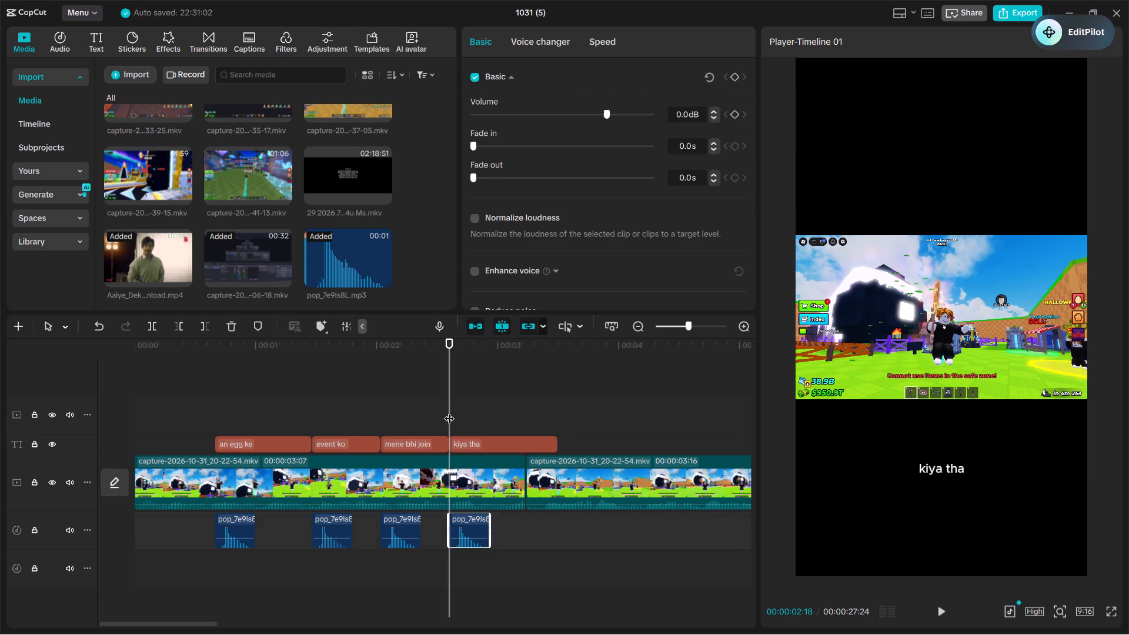
# Play back the opening from the start to check the pop sounds against the first four captions.
pyautogui.press('space')
pyautogui.press('space')
pyautogui.click(324, 357)
pyautogui.moveTo(324, 357); pyautogui.dragTo(0, 444)
pyautogui.press('space')
pyautogui.hotkey('ctrl', '-')
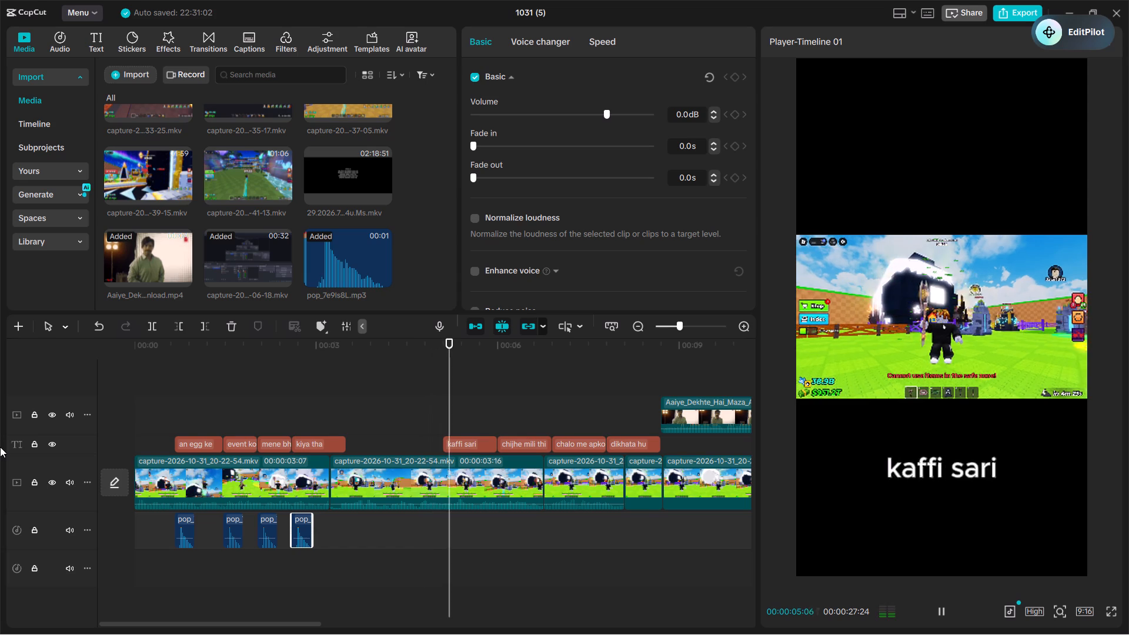
pyautogui.press('space')
# Paste the pop sound at the starts of the "kaffi sari" and "chijhe mili thi" captions.
pyautogui.click(350, 422)
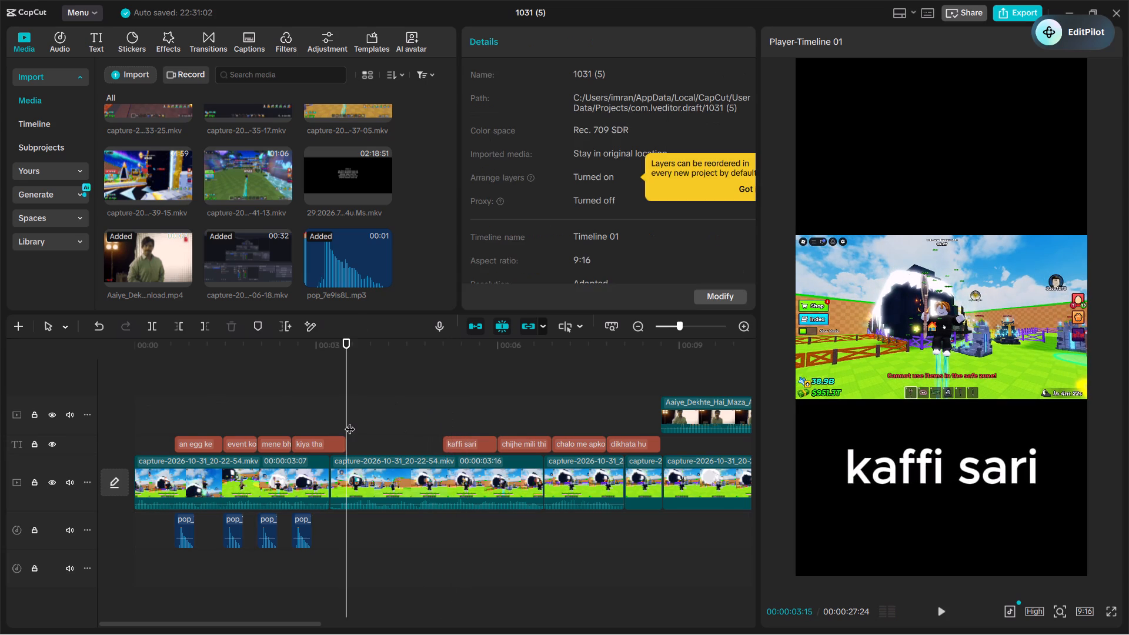
pyautogui.press('space')
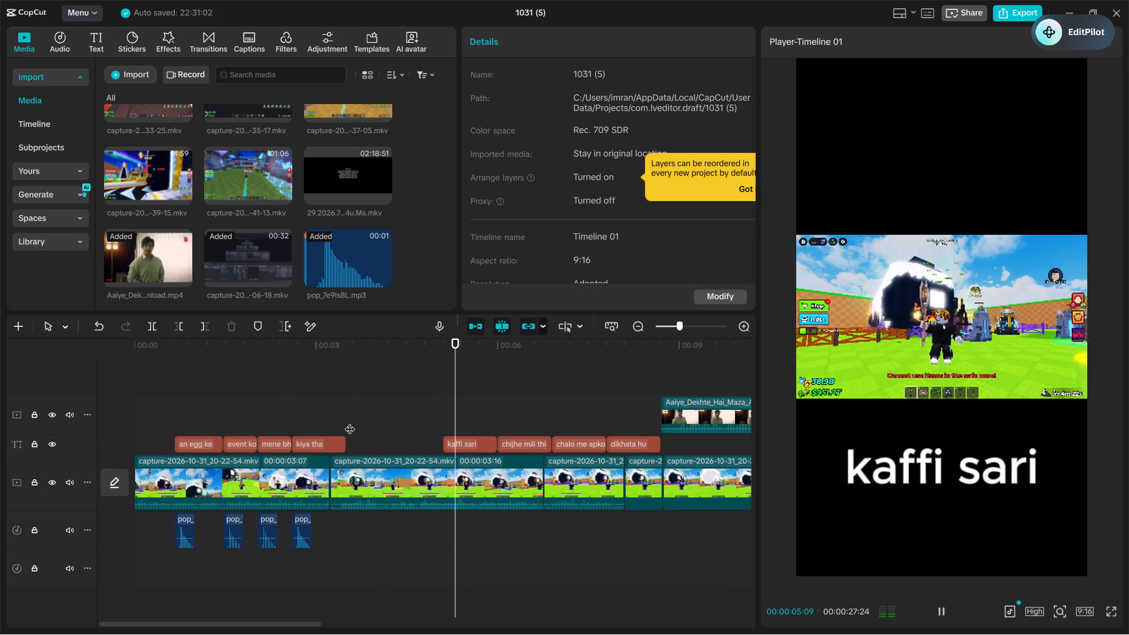
pyautogui.press('space')
pyautogui.click(450, 400)
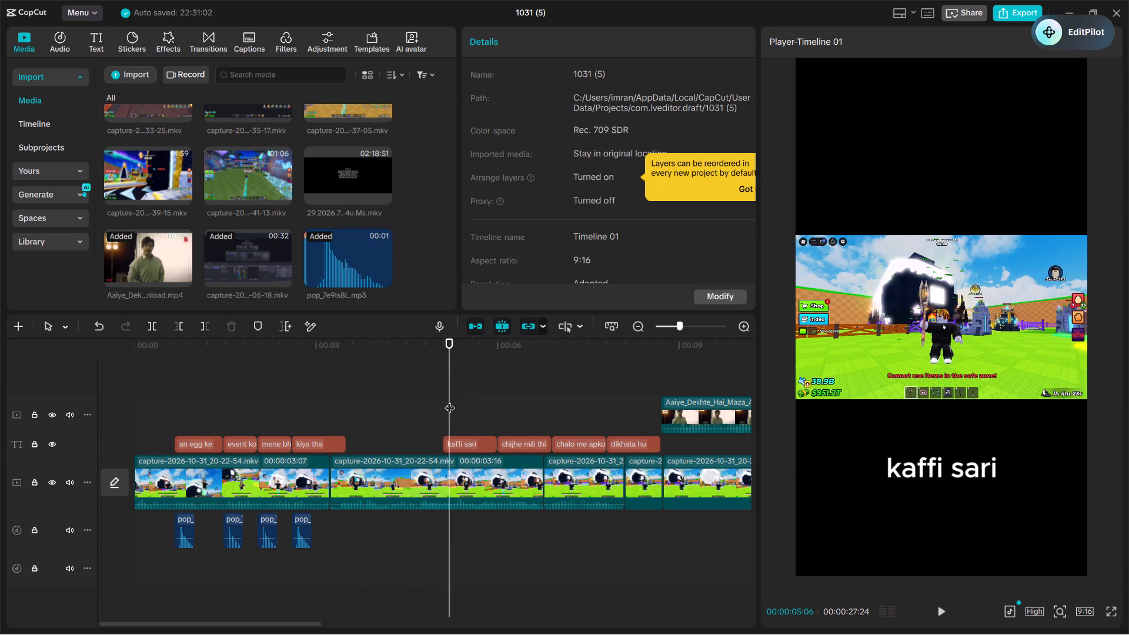
pyautogui.moveTo(445, 403); pyautogui.dragTo(440, 413)
pyautogui.hotkey('ctrl', 'v')
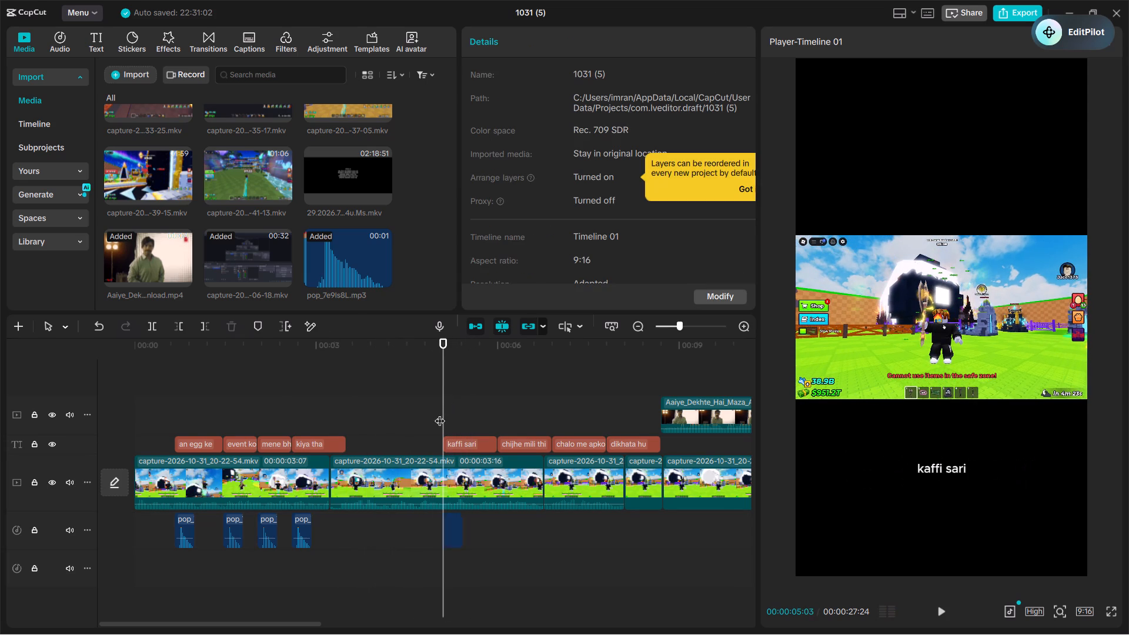
pyautogui.press('space')
pyautogui.press('space')
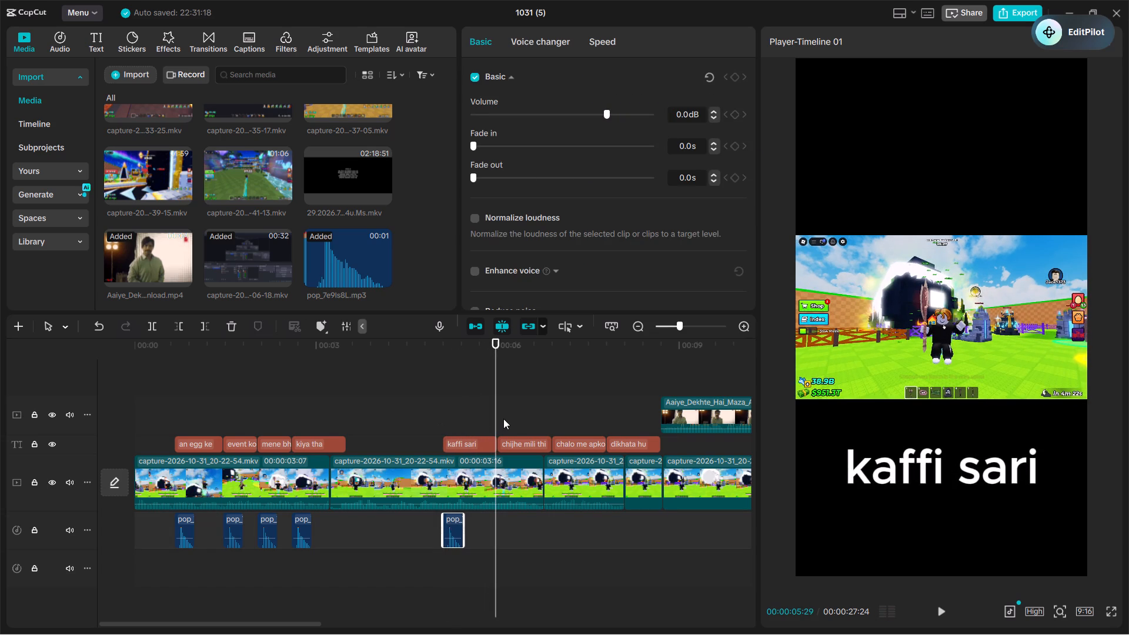
pyautogui.click(494, 419)
pyautogui.hotkey('ctrl', 'v')
pyautogui.press('space')
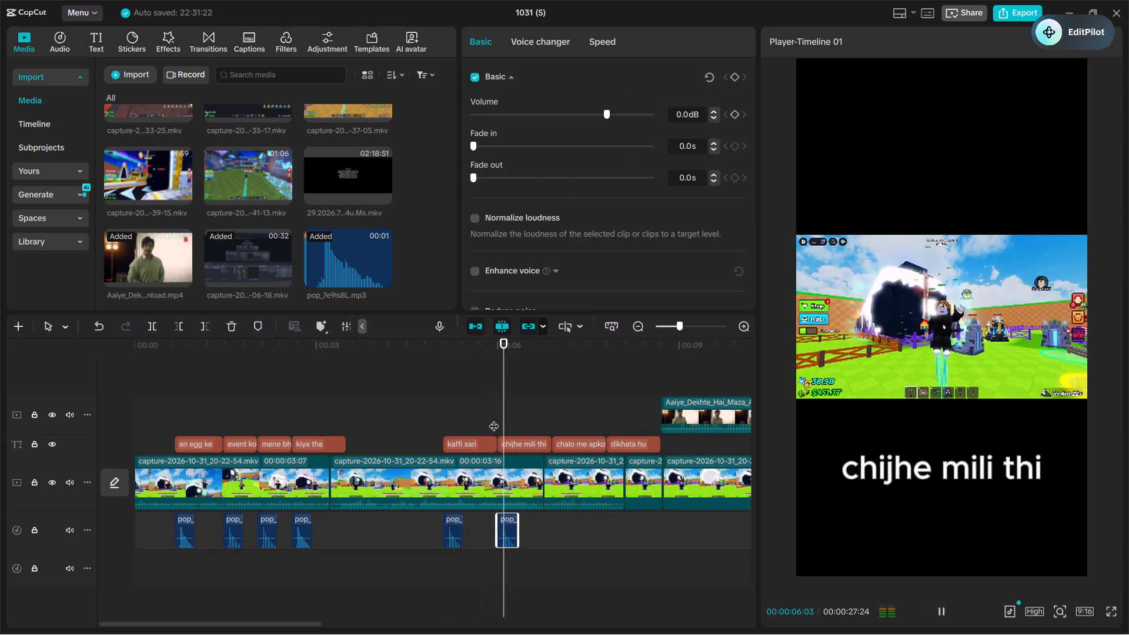
pyautogui.press('space')
pyautogui.press('space')
pyautogui.press('space')
# Paste the pop sound at the starts of the "chalo me apko" and "dikhata hu" captions.
pyautogui.click(547, 406)
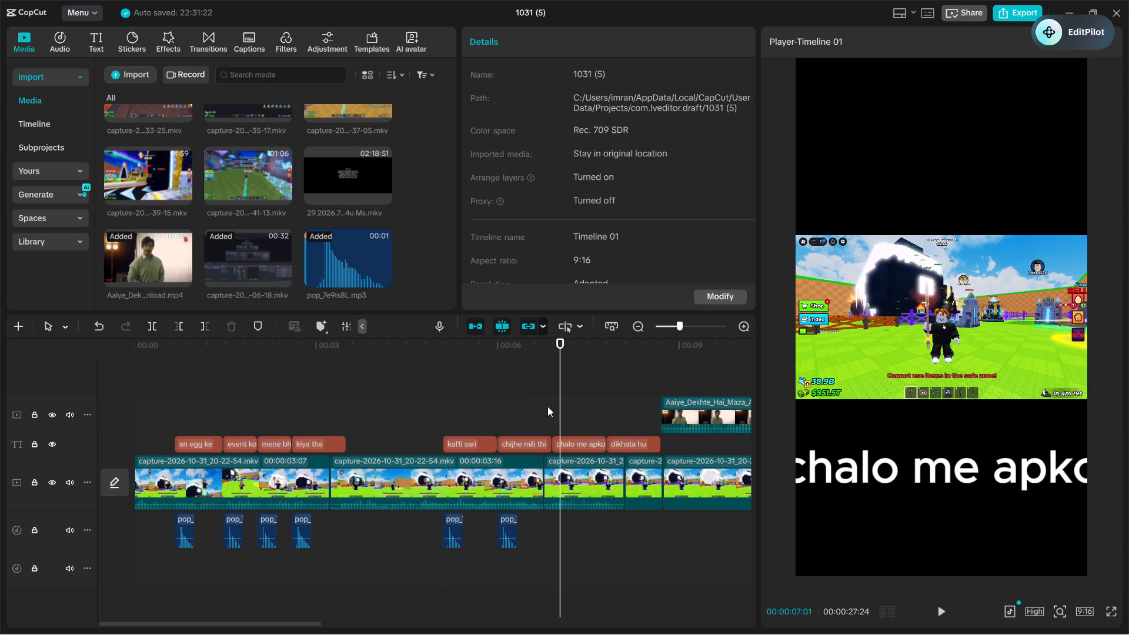
pyautogui.moveTo(547, 406); pyautogui.dragTo(560, 413)
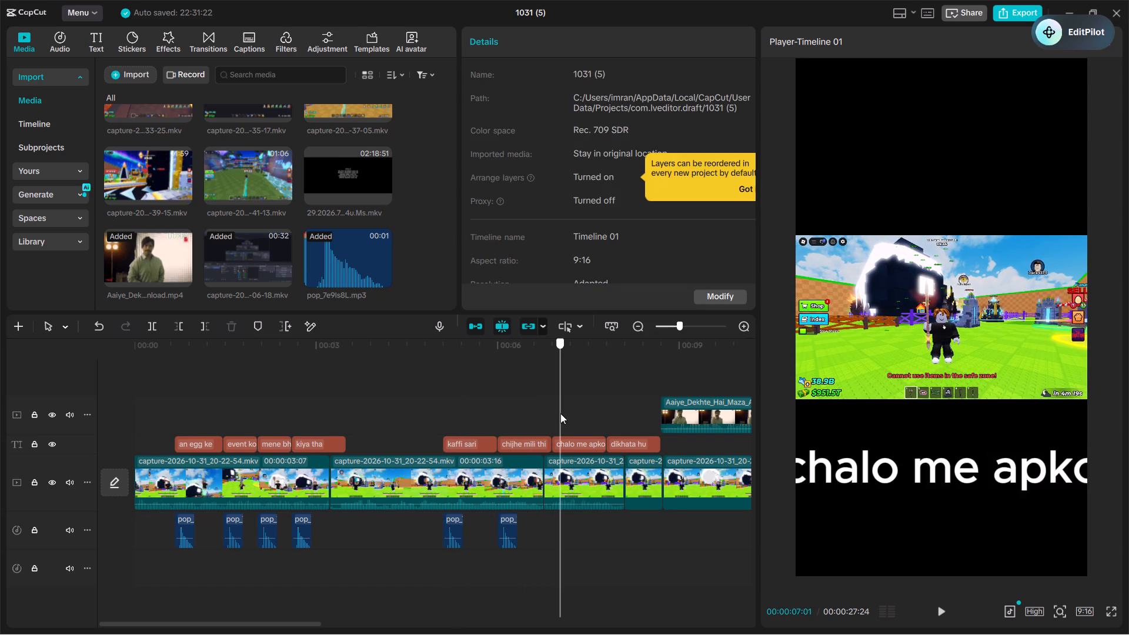
pyautogui.moveTo(560, 413); pyautogui.dragTo(556, 419)
pyautogui.hotkey('ctrl', 'v')
pyautogui.press('space')
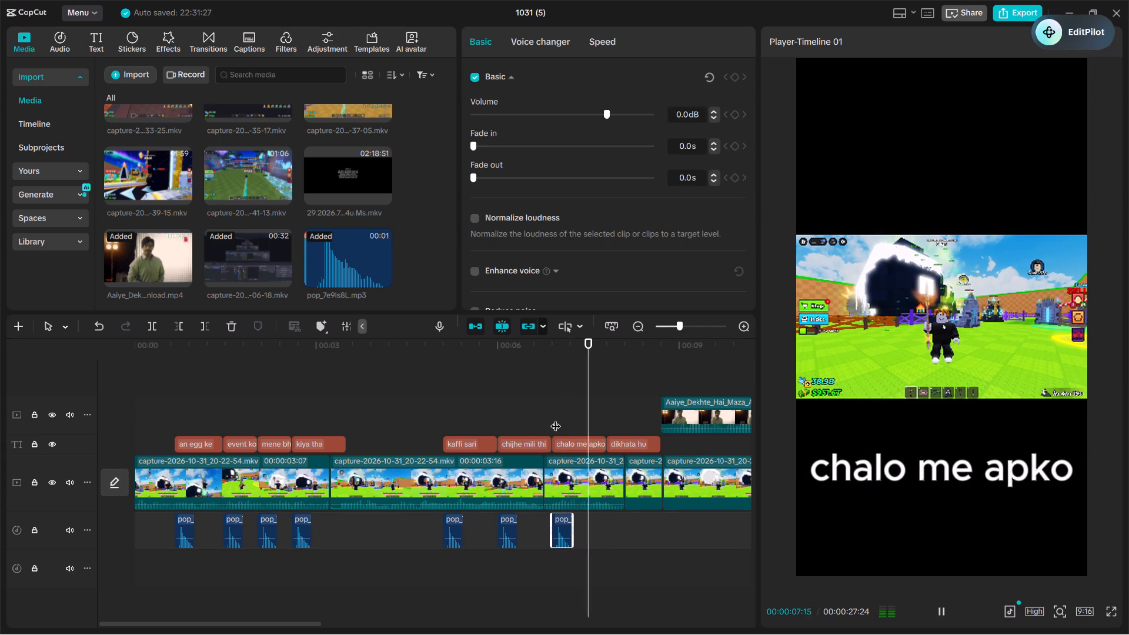
pyautogui.press('space')
pyautogui.press('space')
pyautogui.press('space')
pyautogui.click(606, 414)
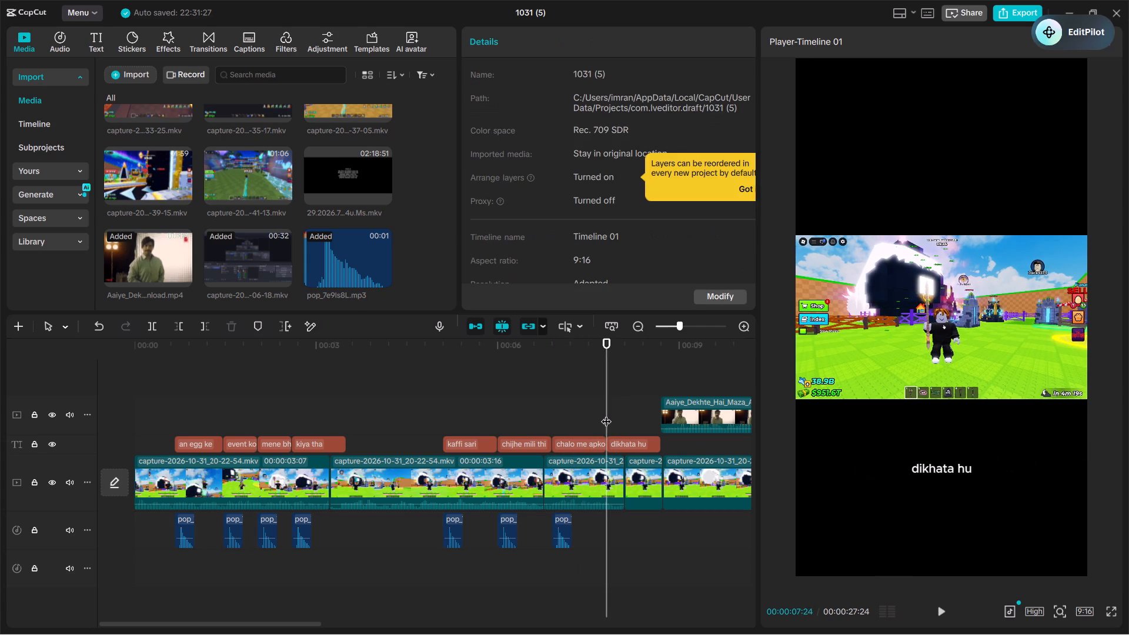
pyautogui.hotkey('ctrl', 'v')
pyautogui.press('space')
pyautogui.press('space')
# Play back the video from the start into the meme clip to check the pop sounds' timing.
pyautogui.click(502, 388)
pyautogui.moveTo(502, 388); pyautogui.dragTo(0, 506)
pyautogui.press('space')
pyautogui.hotkey('ctrl', '-')
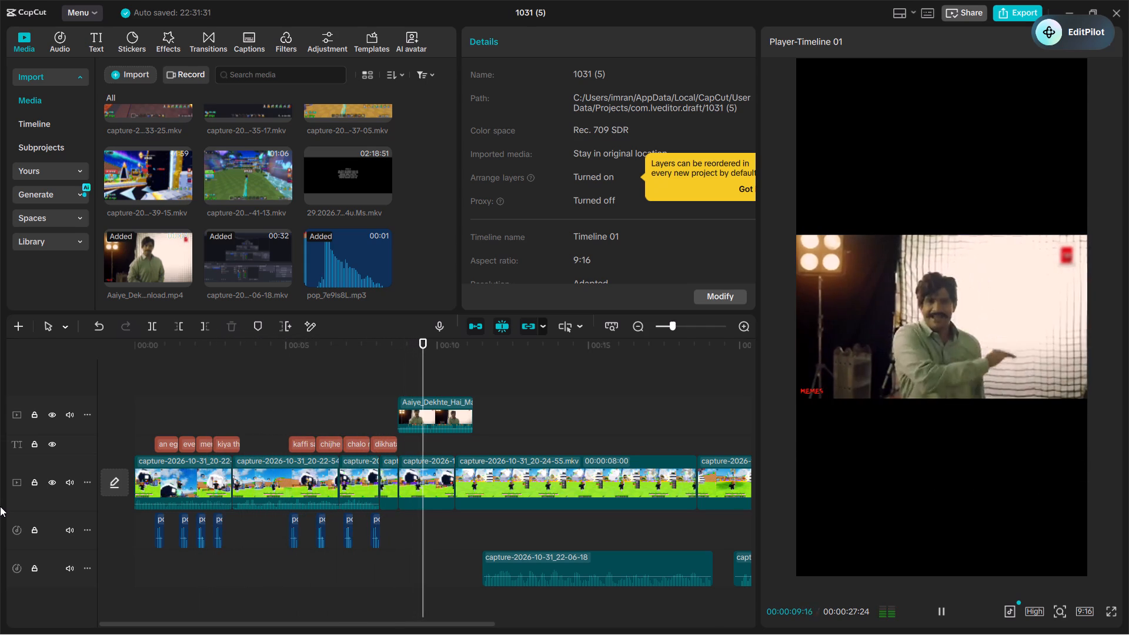
pyautogui.press('space')
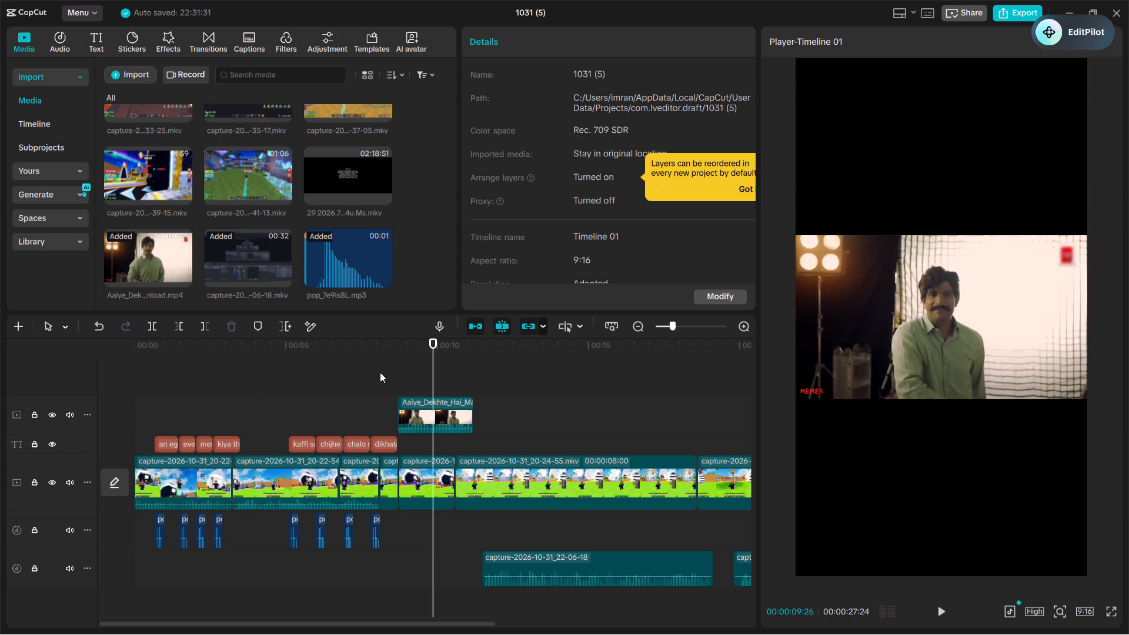
# Replay the passage from the "dikhata hu" caption into the meme clip to check the transition's timing.
pyautogui.click(373, 409)
pyautogui.press('space')
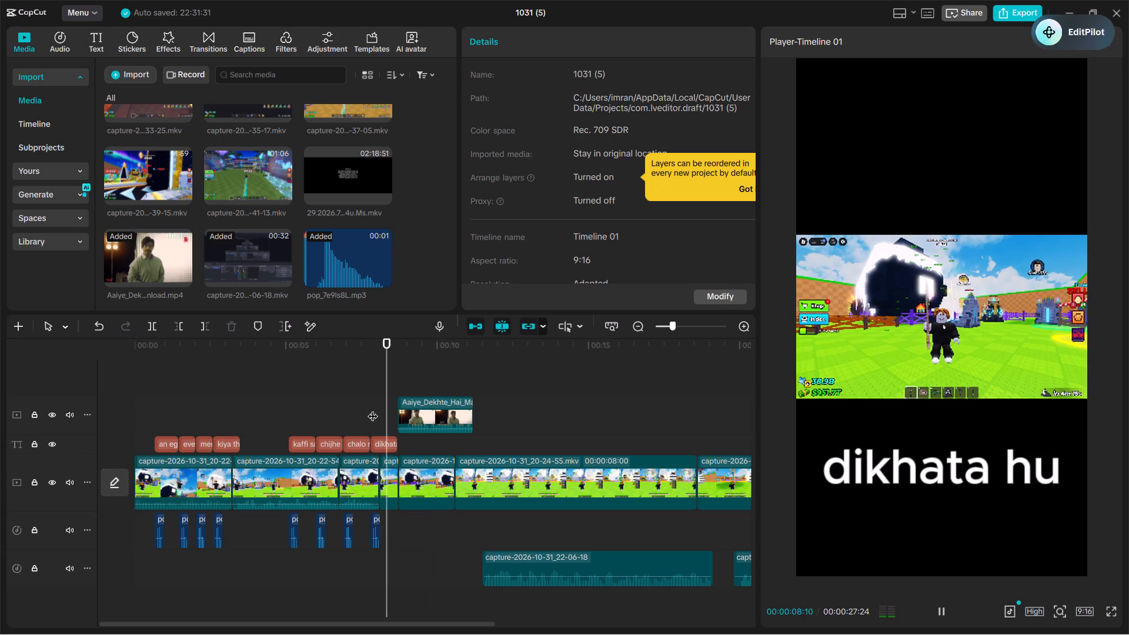
pyautogui.hotkey('ctrl', '+')
pyautogui.hotkey('ctrl', '+')
pyautogui.press('space')
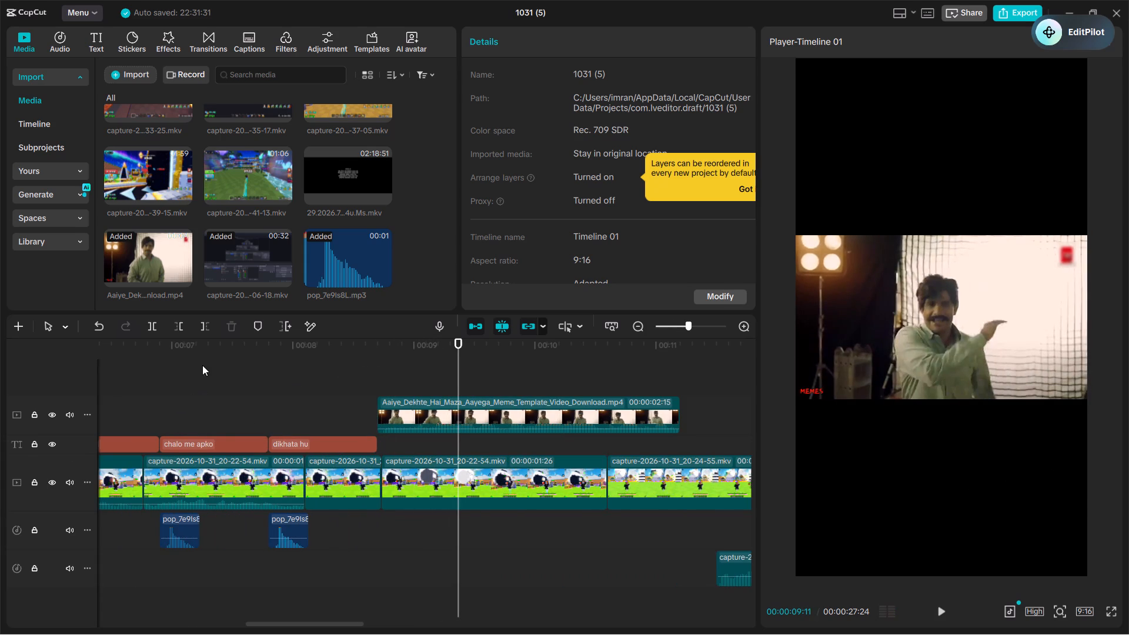
pyautogui.click(202, 365)
pyautogui.press('space')
pyautogui.press('space')
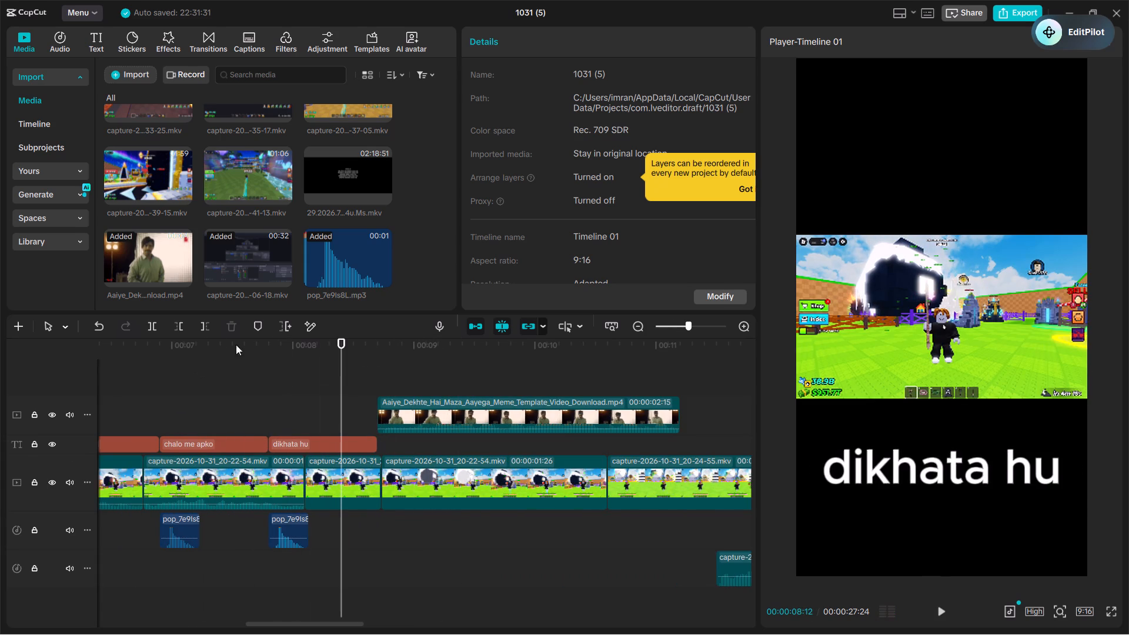
pyautogui.click(252, 377)
pyautogui.press('space')
pyautogui.press('space')
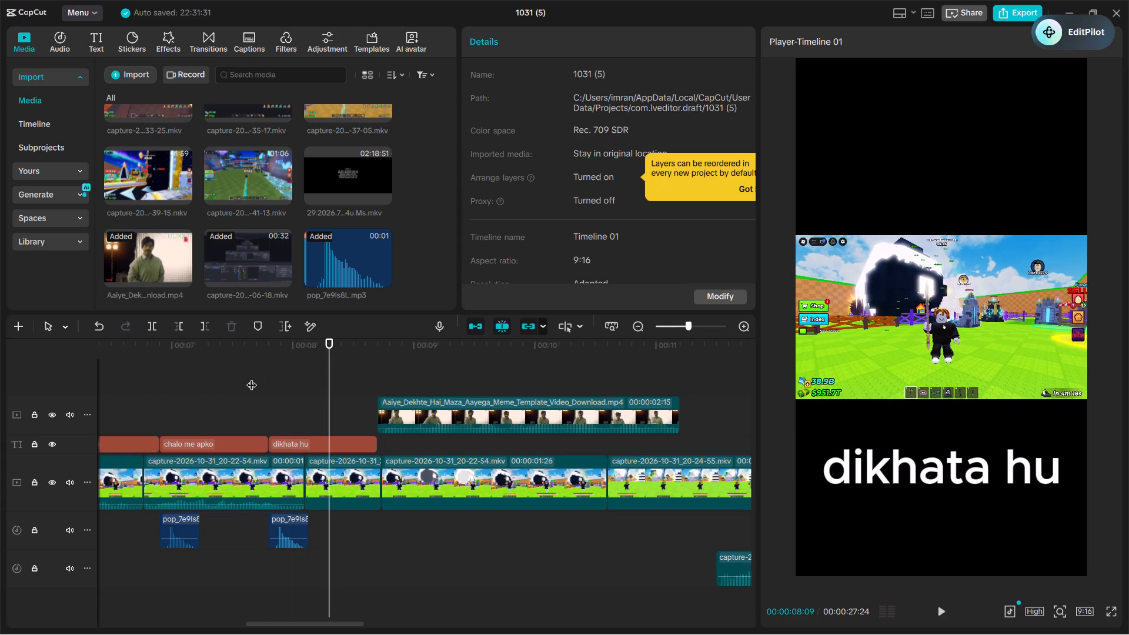
pyautogui.press('space')
pyautogui.press('space')
pyautogui.press('space')
pyautogui.press('space')
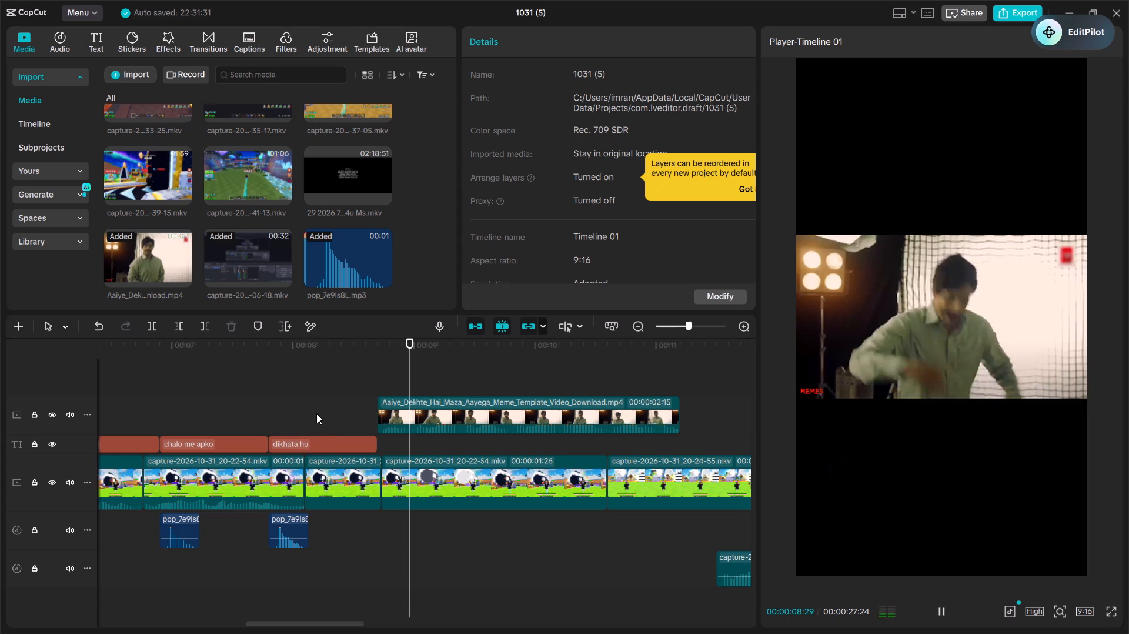
# Move the Aaiye Dekhte Hai meme clip earlier so it starts at about 8 seconds, at the main-track cut below "dikhata hu".
pyautogui.click(480, 414)
pyautogui.moveTo(480, 414); pyautogui.dragTo(442, 429)
pyautogui.moveTo(499, 409); pyautogui.dragTo(447, 419)
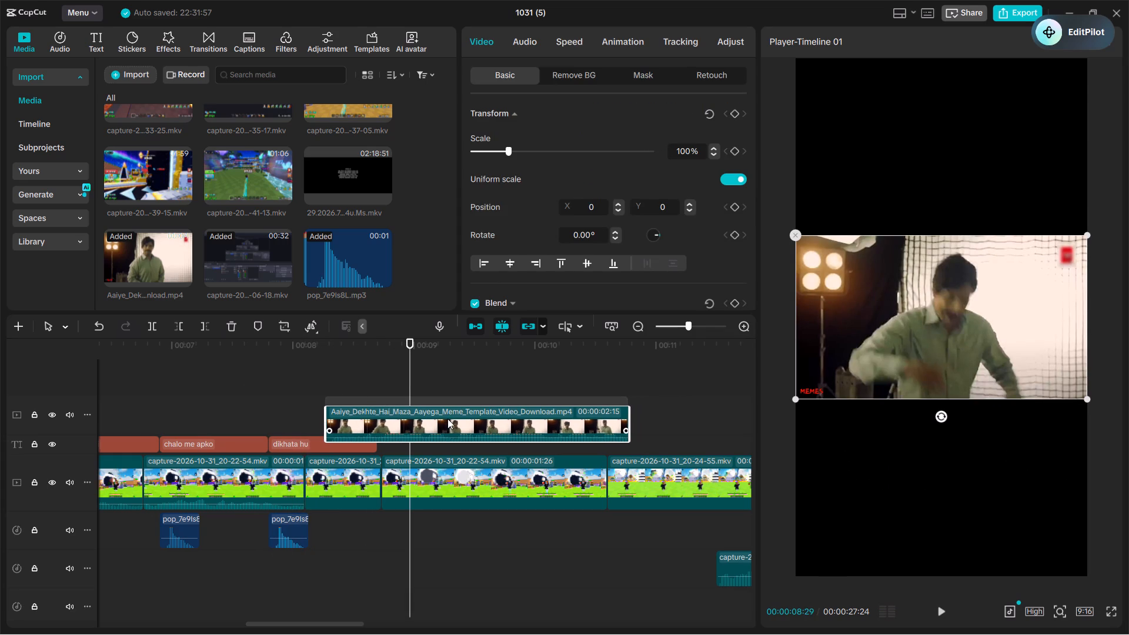
pyautogui.moveTo(447, 419); pyautogui.dragTo(429, 419)
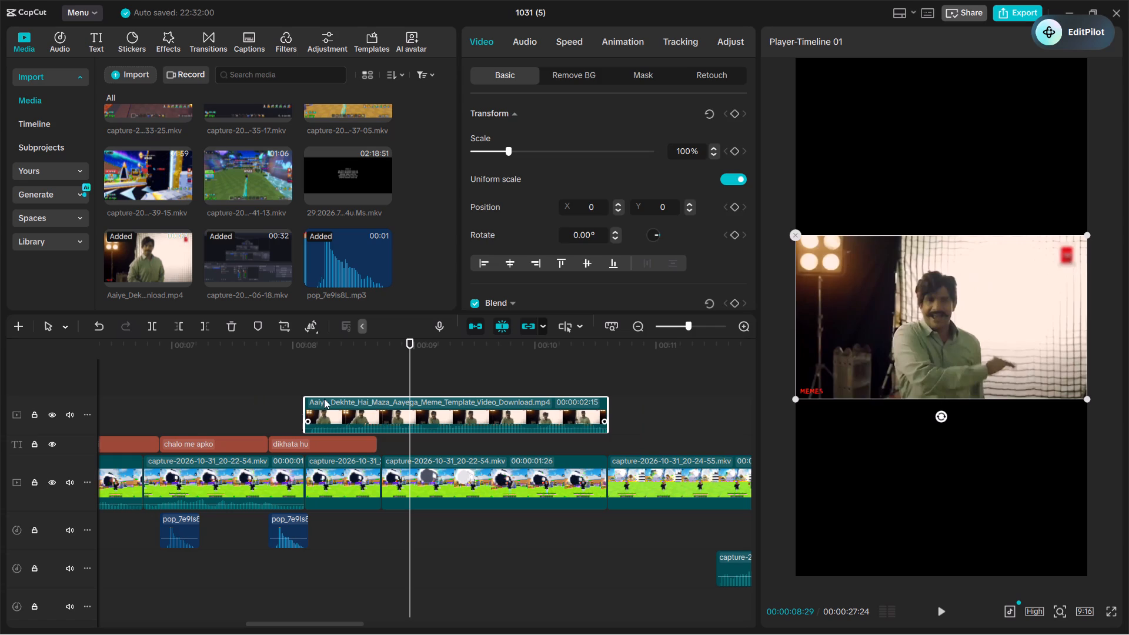
# Move the first capture-2026-10-31_22-06-18 audio clip onto the pop sounds' track, starting at about 10.6 s where the meme clip ends.
pyautogui.click(255, 393)
pyautogui.press('space')
pyautogui.hotkey('ctrl', '-')
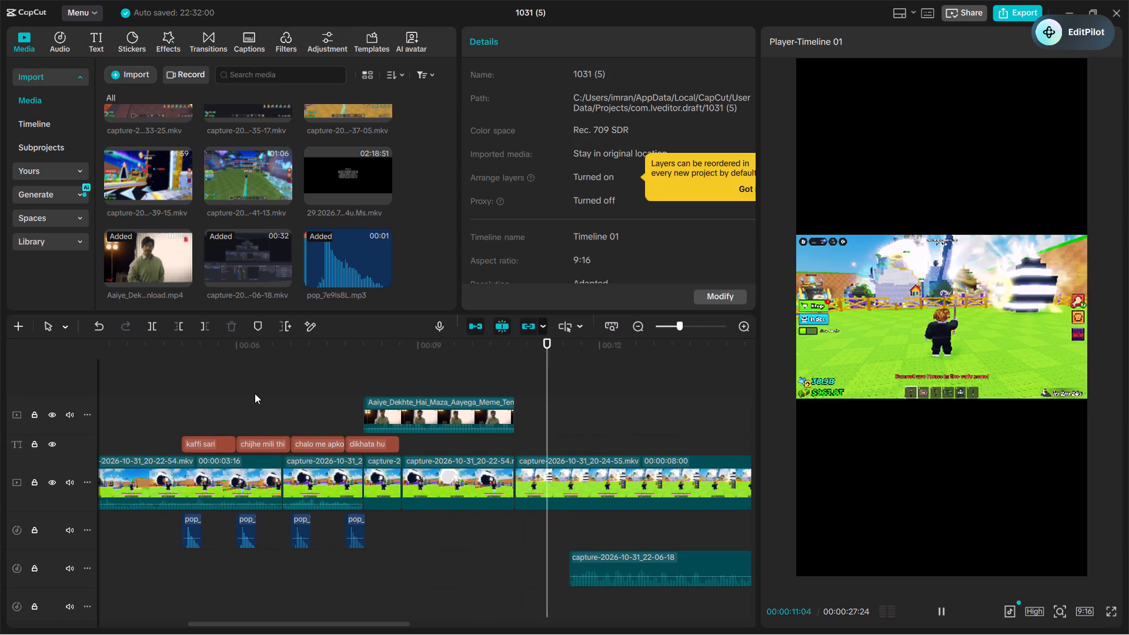
pyautogui.press('space')
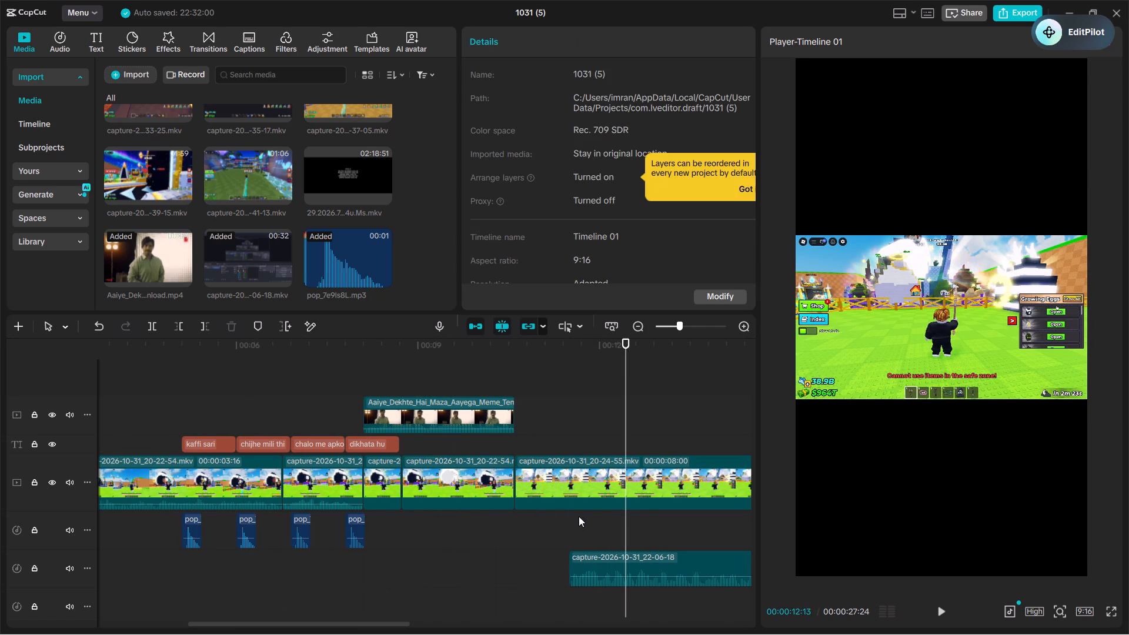
pyautogui.click(634, 555)
pyautogui.moveTo(634, 555); pyautogui.dragTo(589, 540)
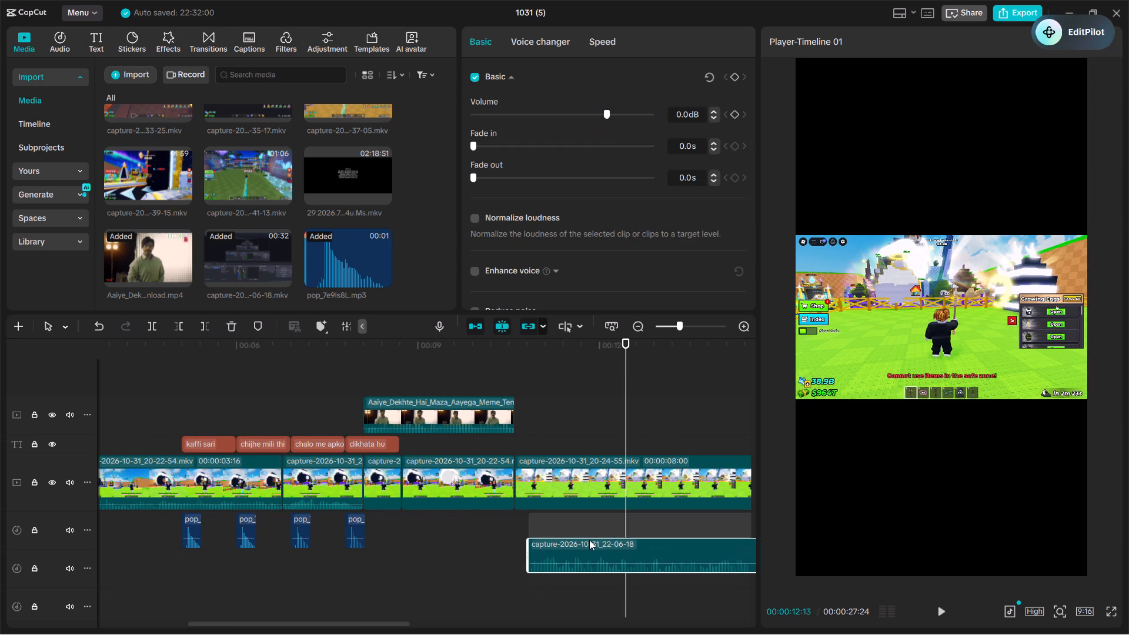
pyautogui.moveTo(589, 540); pyautogui.dragTo(576, 540)
# Move the second capture-2026-10-31_22-06-18 audio clip onto the same audio track, starting at the last main-track clip's cut, about 18.6 s.
pyautogui.click(509, 383)
pyautogui.press('space')
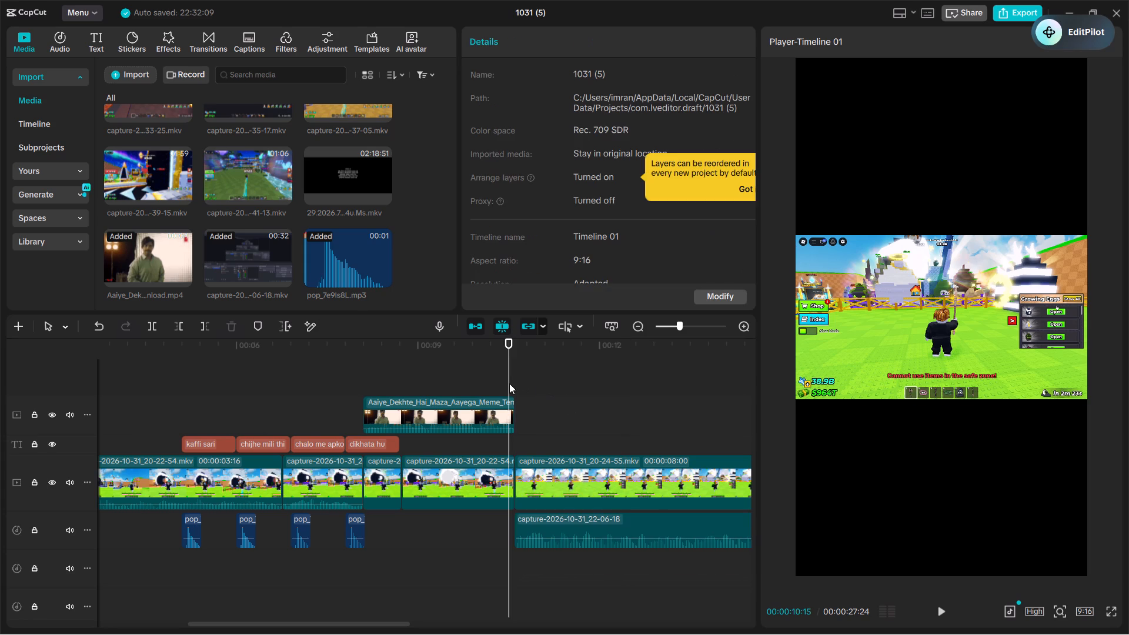
pyautogui.hotkey('ctrl', '-')
pyautogui.hotkey('ctrl', '-')
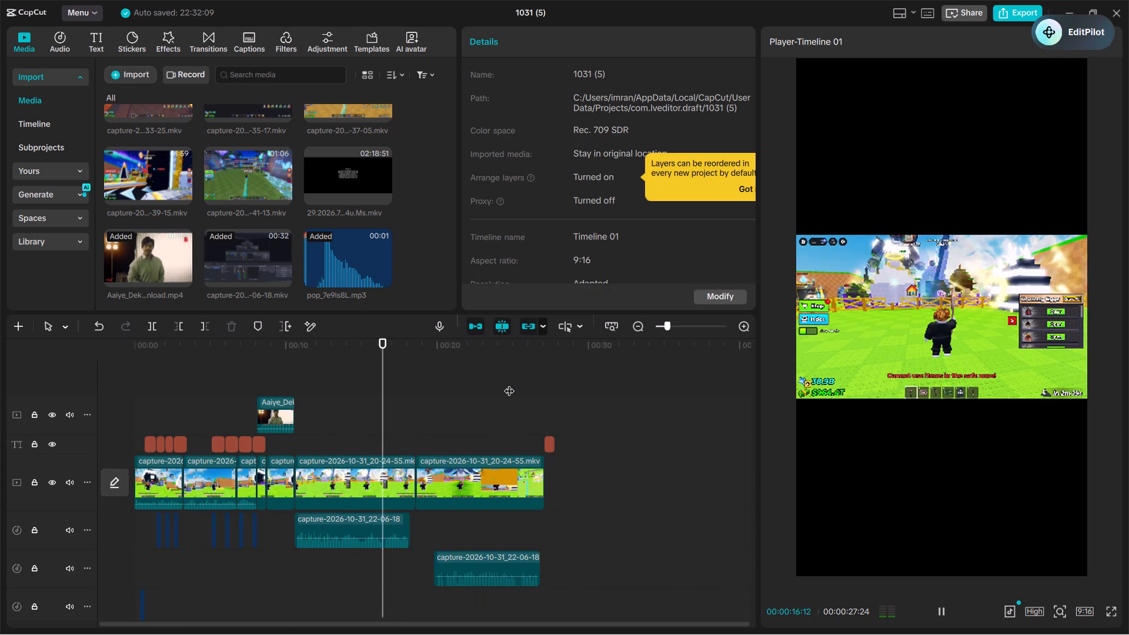
pyautogui.click(490, 557)
pyautogui.moveTo(490, 557); pyautogui.dragTo(476, 548)
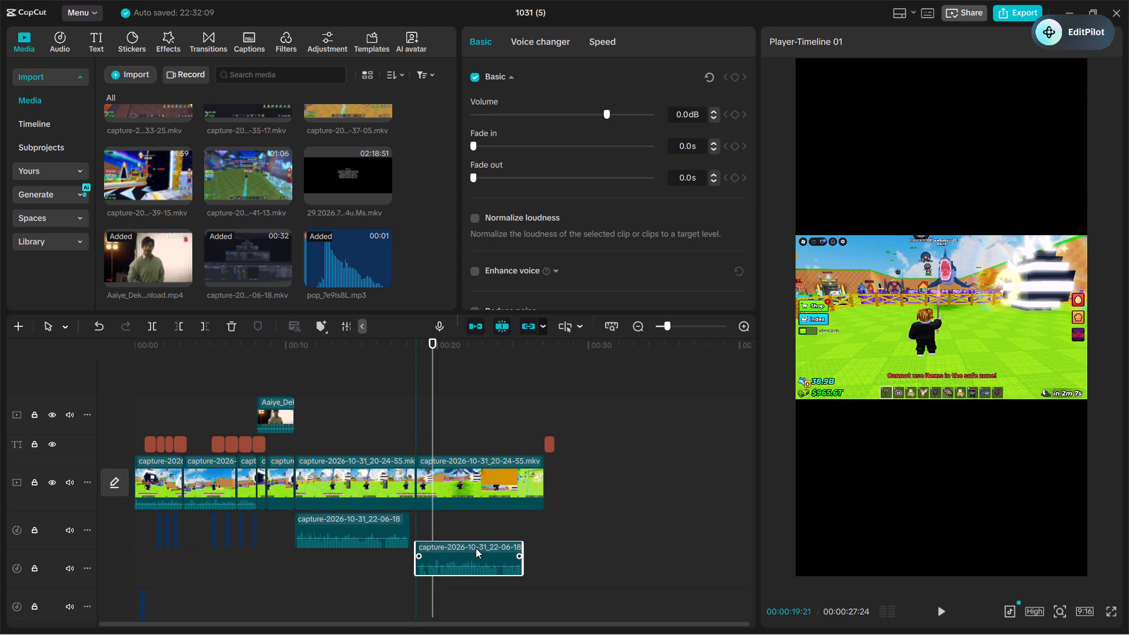
pyautogui.moveTo(476, 548); pyautogui.dragTo(473, 540)
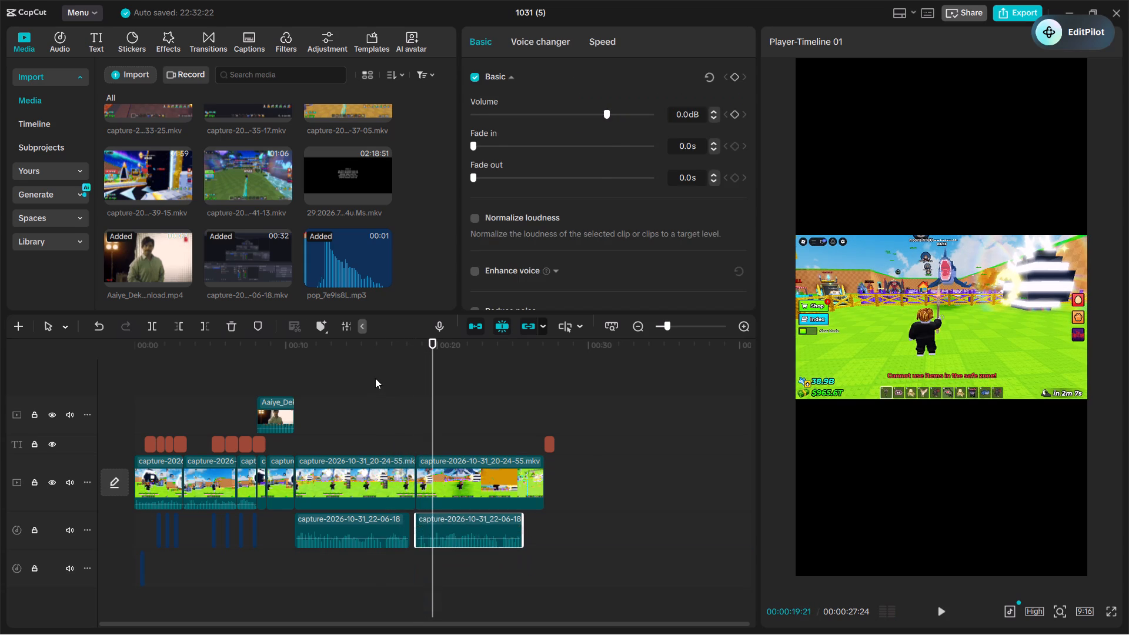
# Trim the end of the last main-track clip back to the end of the second voice audio clip, at about 25.6 s.
pyautogui.click(375, 378)
pyautogui.press('space')
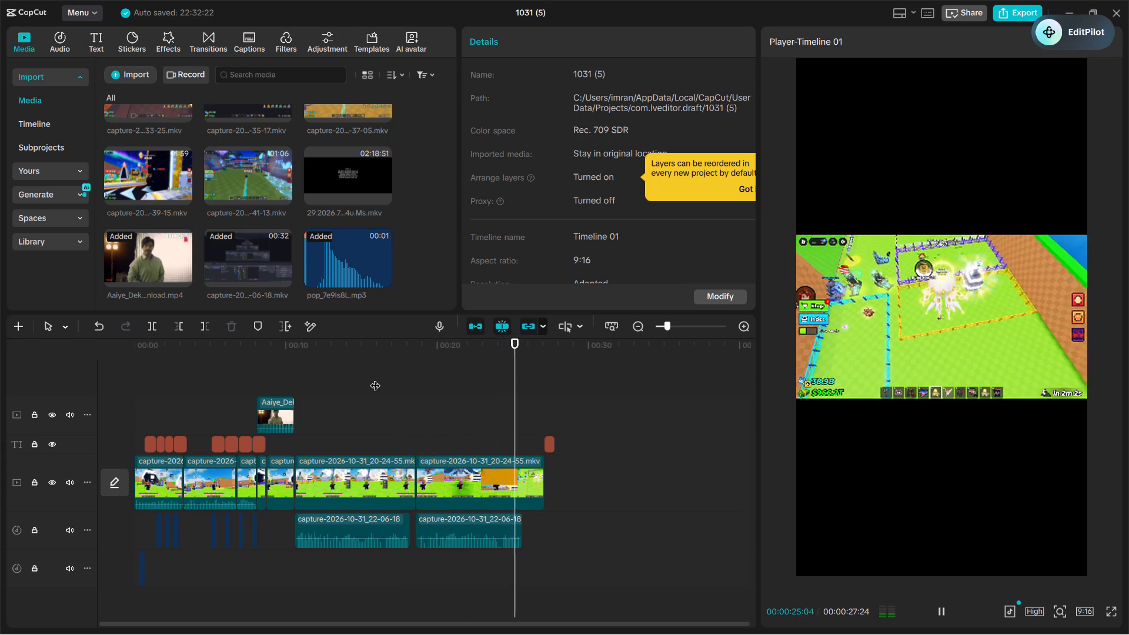
pyautogui.press('space')
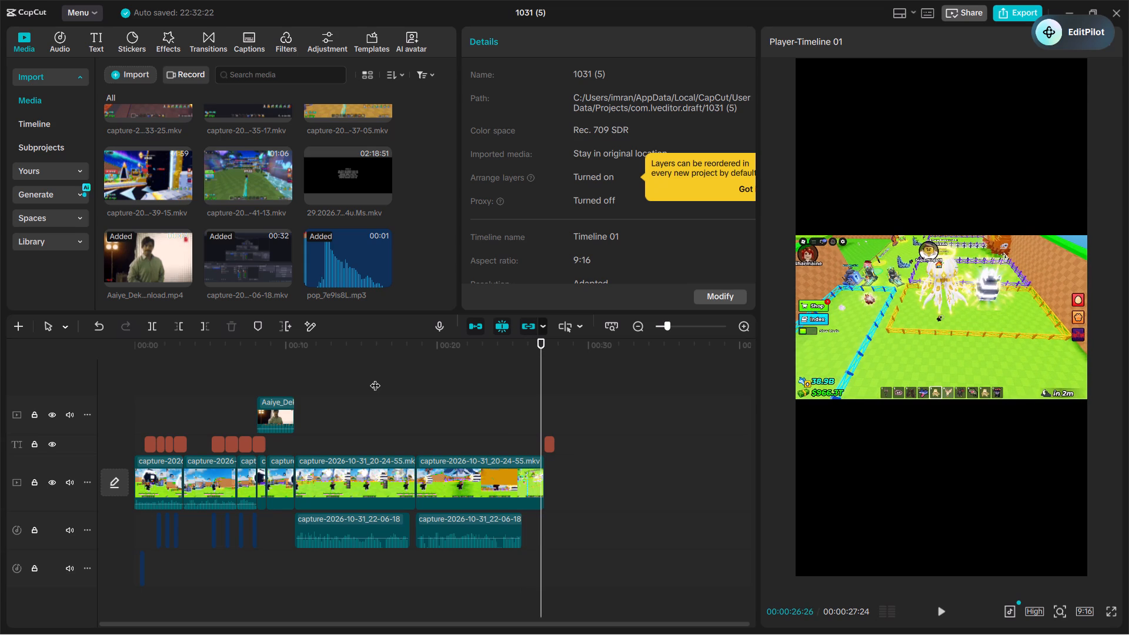
pyautogui.click(494, 524)
pyautogui.click(535, 496)
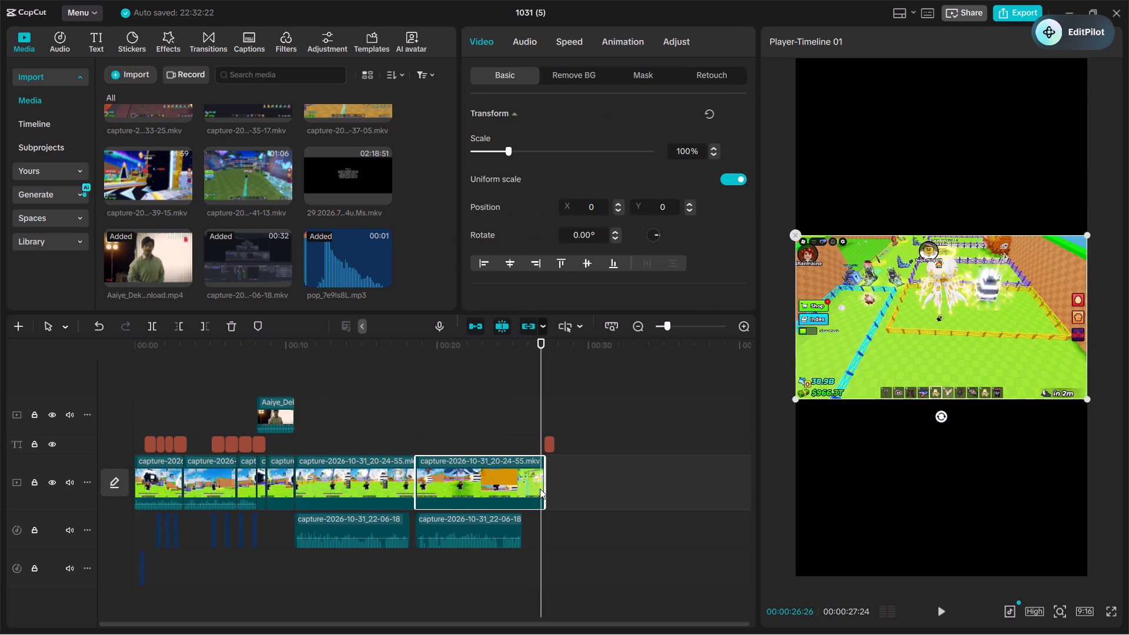
pyautogui.moveTo(547, 489); pyautogui.dragTo(525, 496)
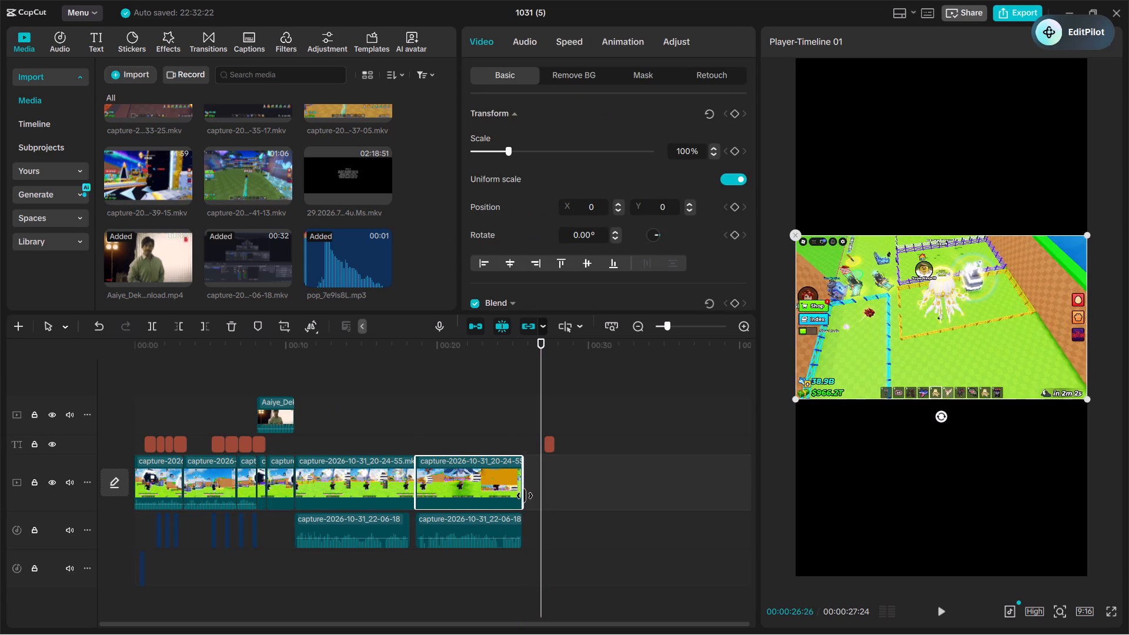
# Play back the whole video from the start through the closing caption to check the edit.
pyautogui.click(370, 378)
pyautogui.moveTo(370, 378); pyautogui.dragTo(0, 462)
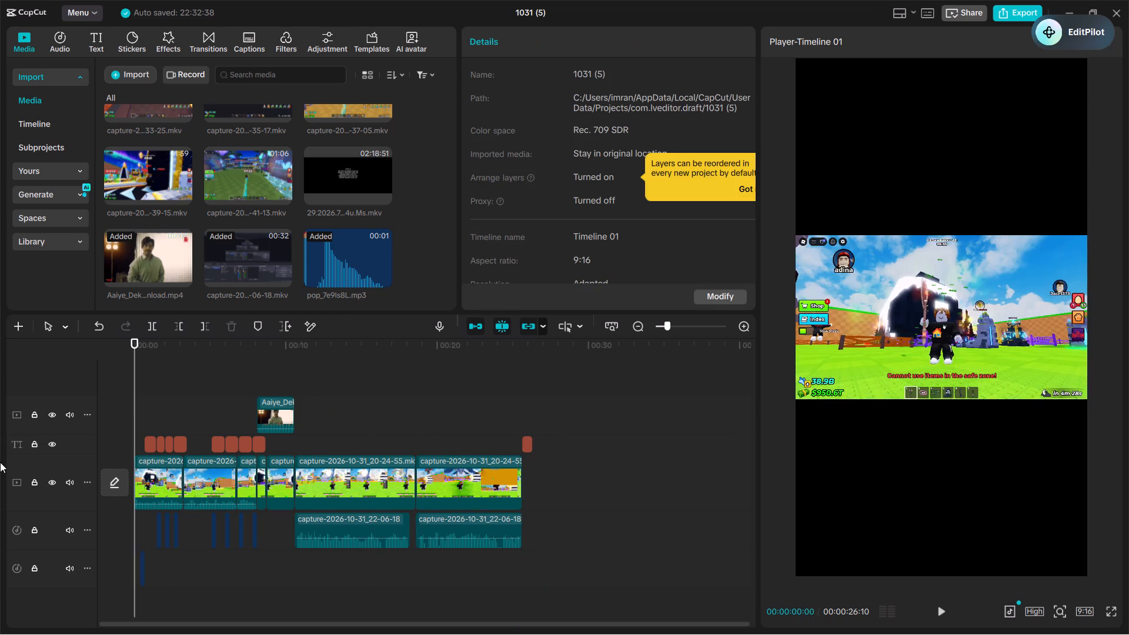
pyautogui.press('space')
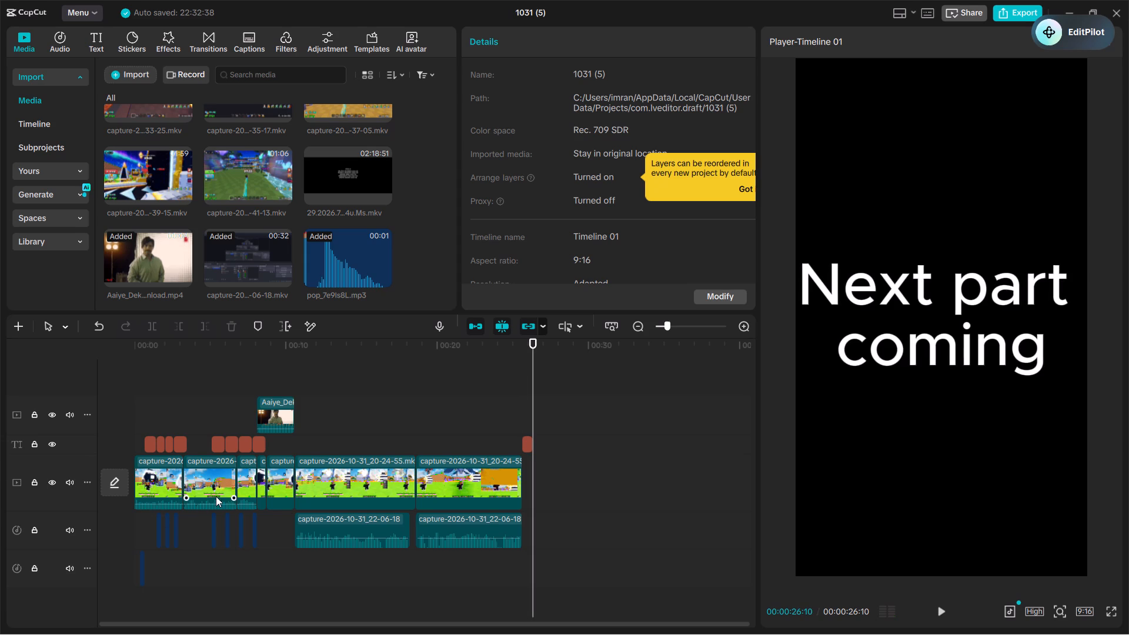
# Extract the audio from the first three gameplay clips on the main track.
pyautogui.click(144, 488)
pyautogui.rightClick(164, 476)
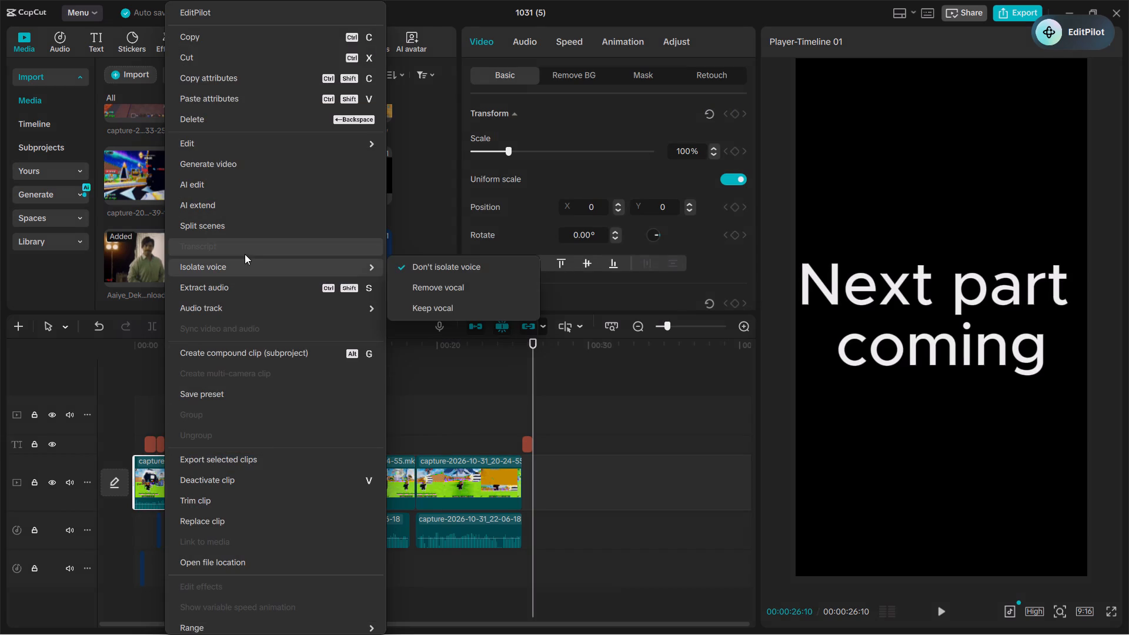
pyautogui.click(236, 288)
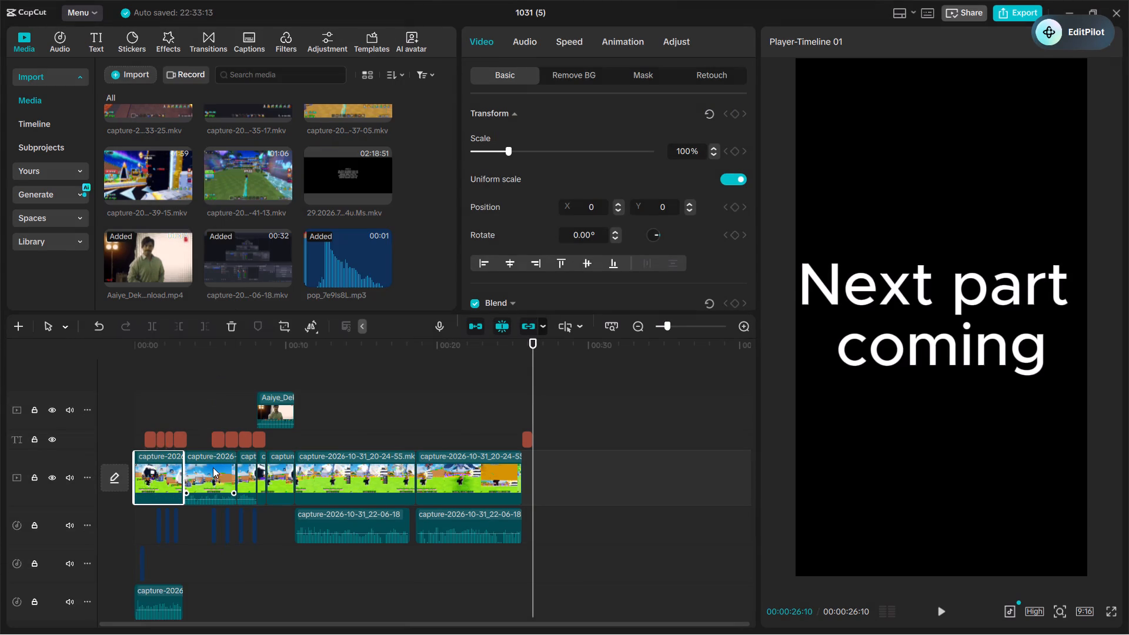
pyautogui.rightClick(213, 467)
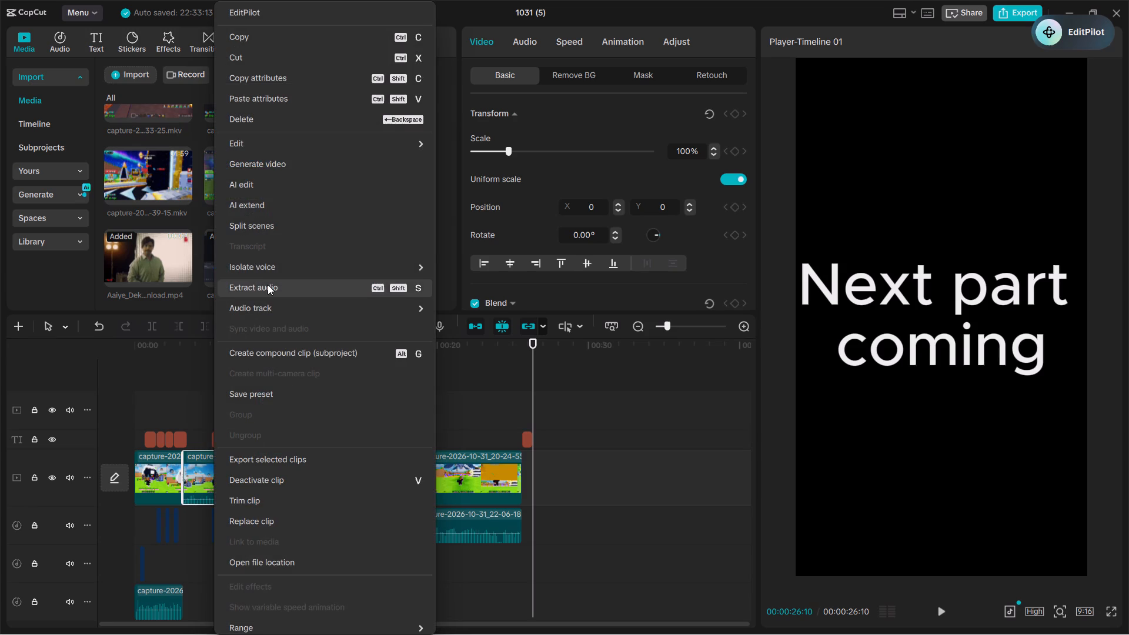
pyautogui.click(268, 285)
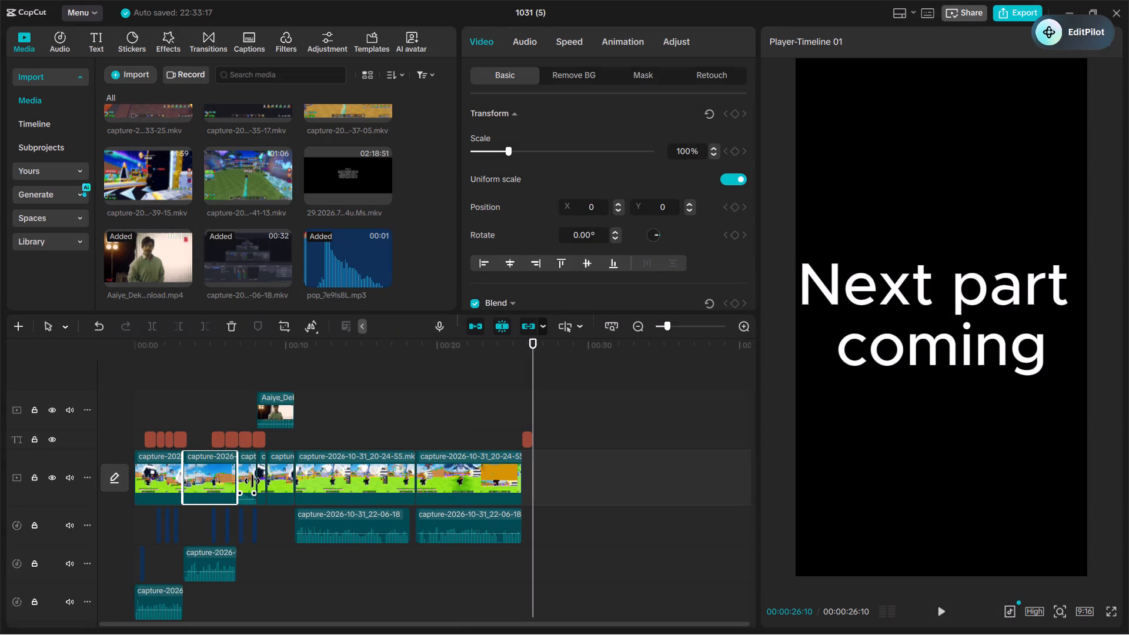
pyautogui.rightClick(247, 476)
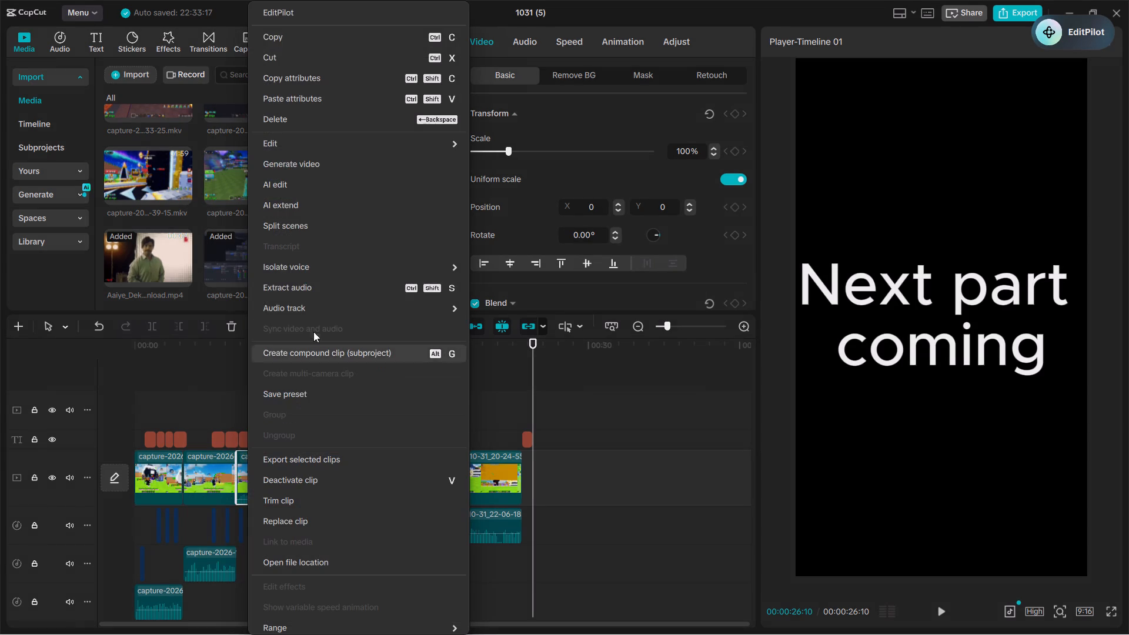
pyautogui.click(288, 288)
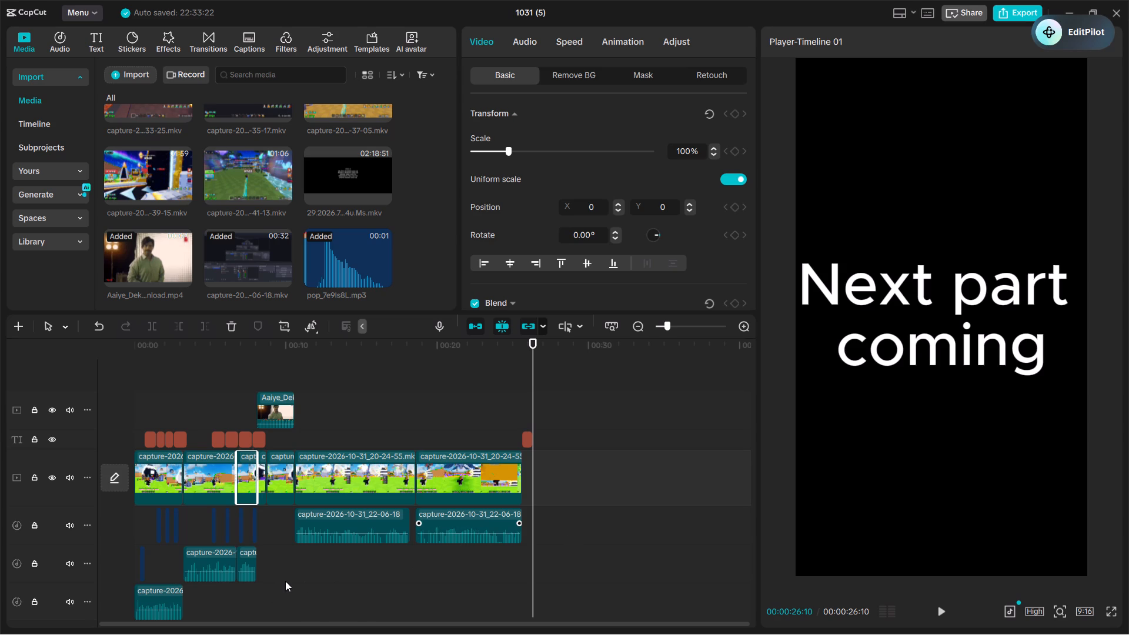
# Gather the extracted audio clips and both capture-2026-10-31_22-06-18 voice clips on the lowest audio track, keeping their timing.
pyautogui.moveTo(285, 581); pyautogui.dragTo(195, 576)
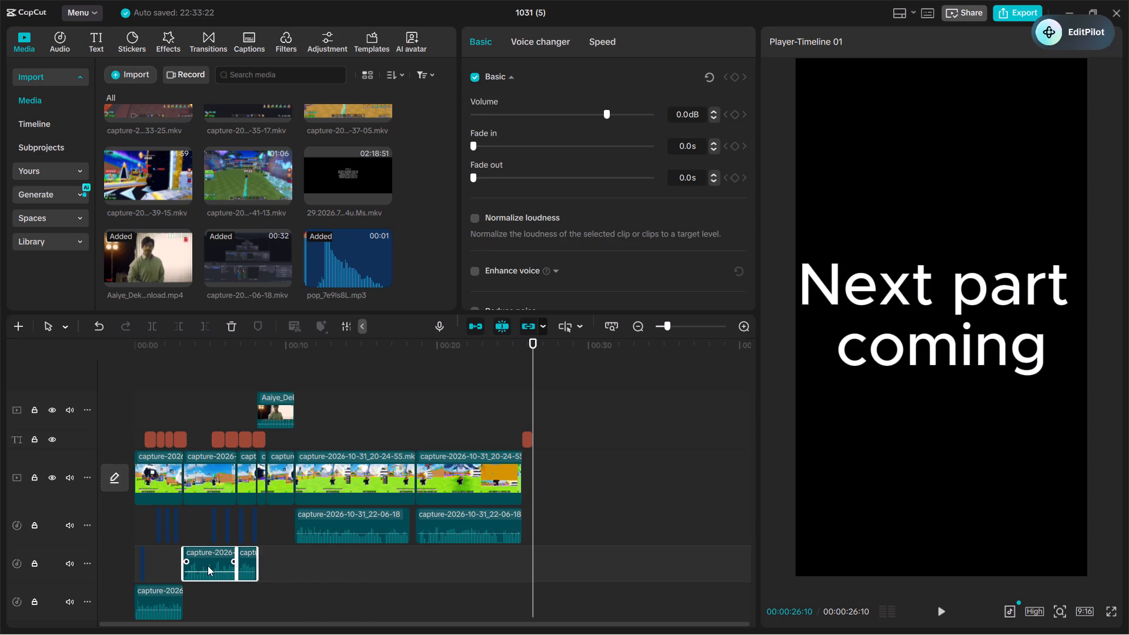
pyautogui.moveTo(213, 556); pyautogui.dragTo(216, 593)
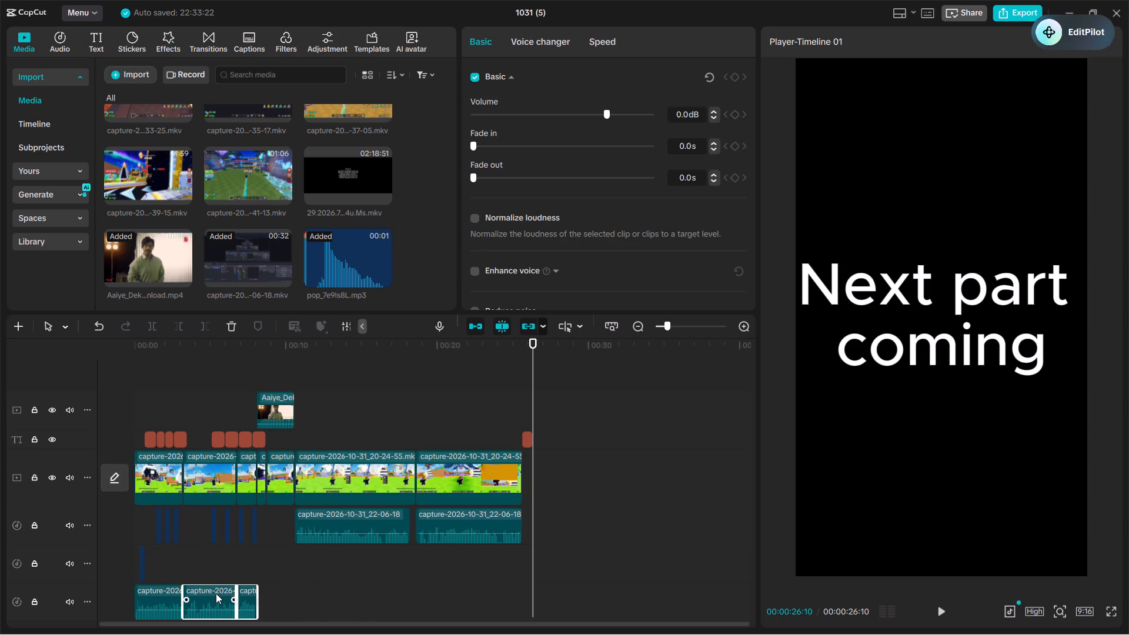
pyautogui.moveTo(586, 522); pyautogui.dragTo(370, 537)
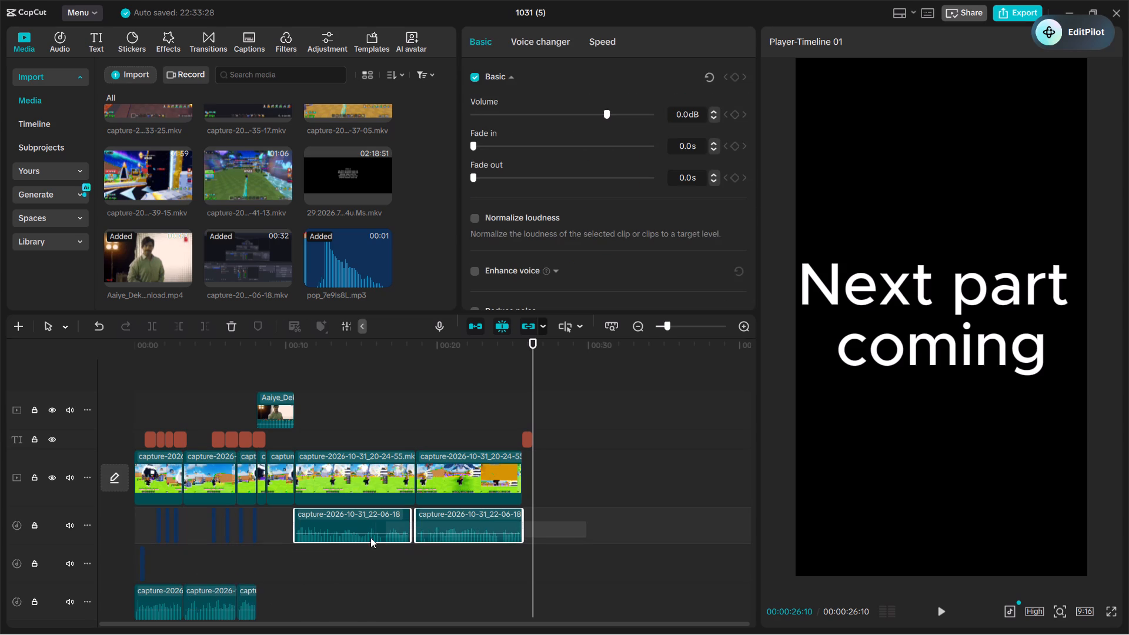
pyautogui.moveTo(370, 537); pyautogui.dragTo(316, 542)
pyautogui.moveTo(339, 517); pyautogui.dragTo(329, 573)
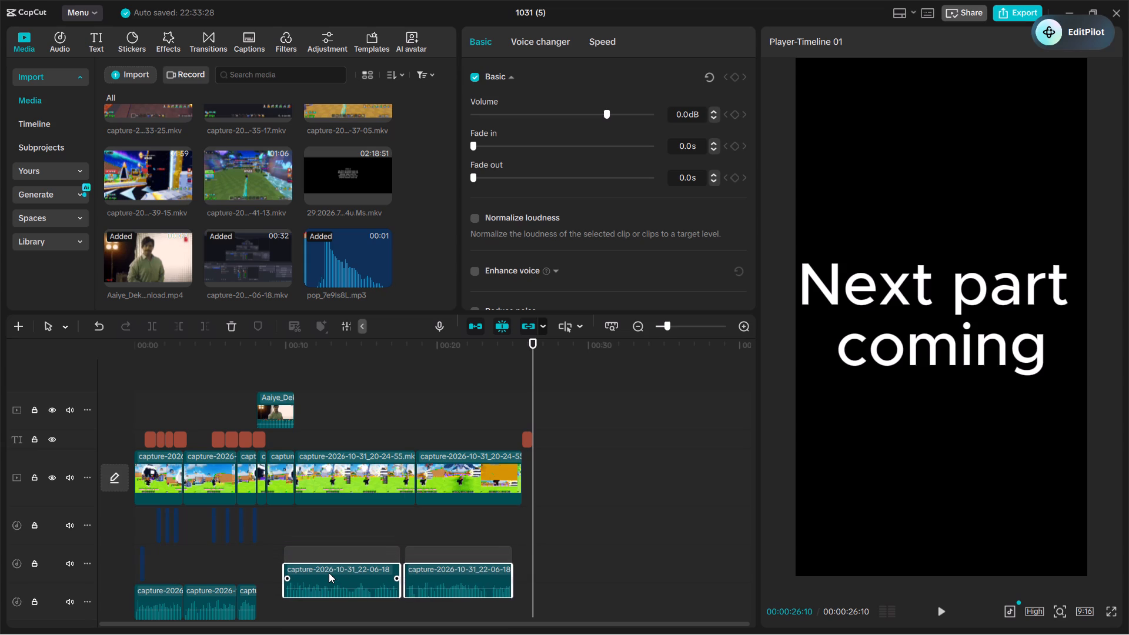
pyautogui.moveTo(329, 573); pyautogui.dragTo(336, 604)
# Listen to the opening captions' audio, and turn on Enhance voice for all five audio clips on the lowest audio track.
pyautogui.click(314, 550)
pyautogui.moveTo(314, 550); pyautogui.dragTo(136, 593)
pyautogui.press('space')
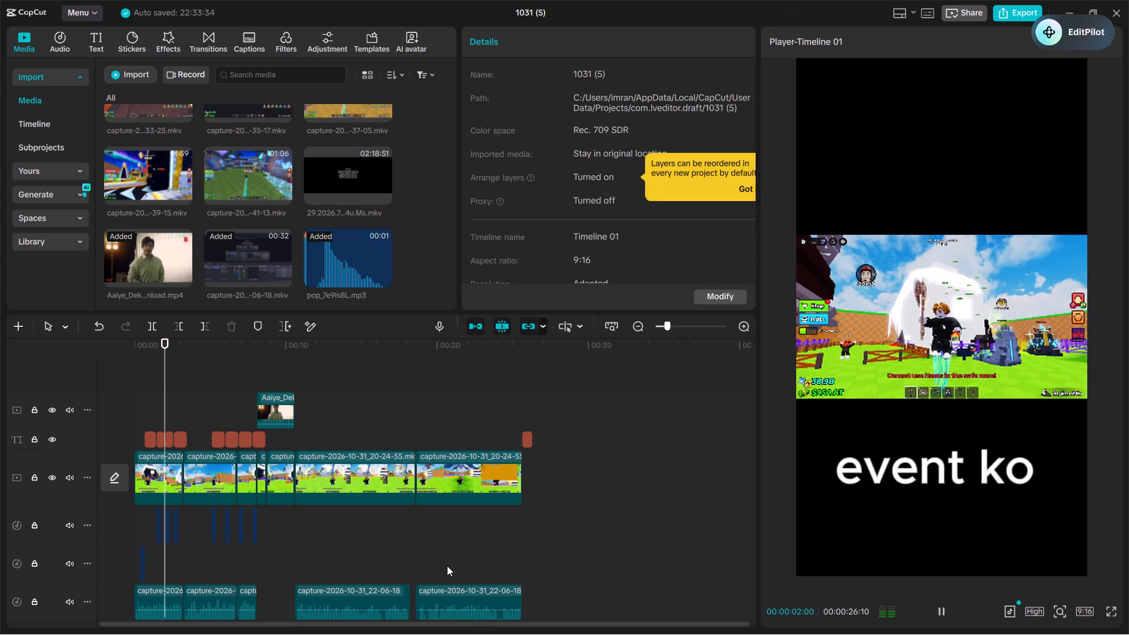
pyautogui.press('space')
pyautogui.moveTo(571, 593); pyautogui.dragTo(257, 624)
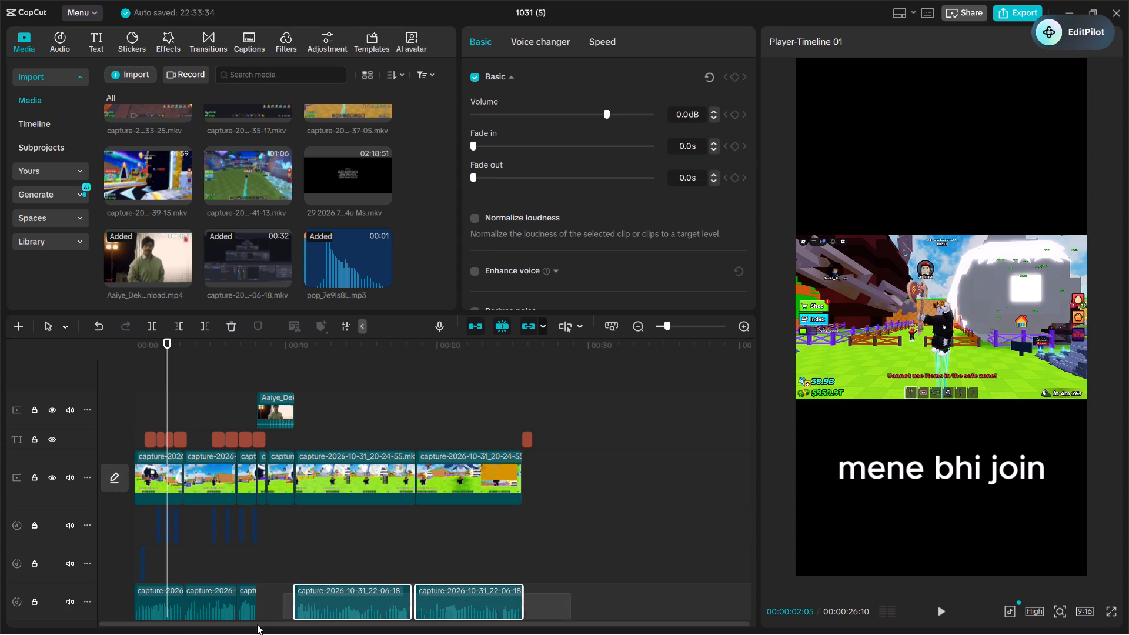
pyautogui.moveTo(257, 624); pyautogui.dragTo(121, 634)
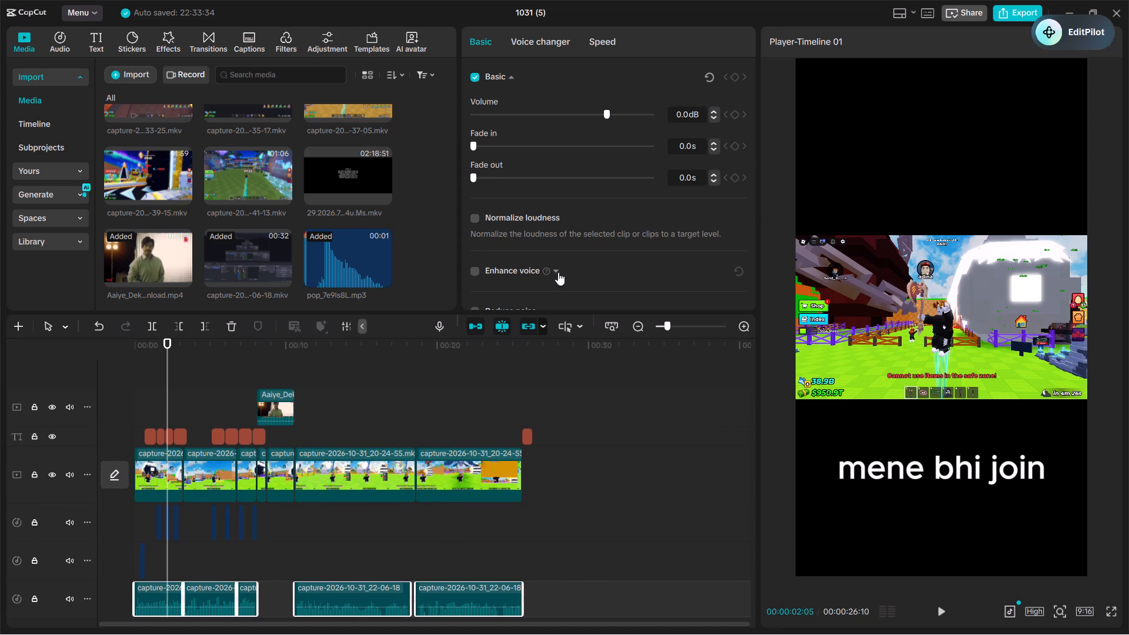
pyautogui.scroll(-1, 614, 128)
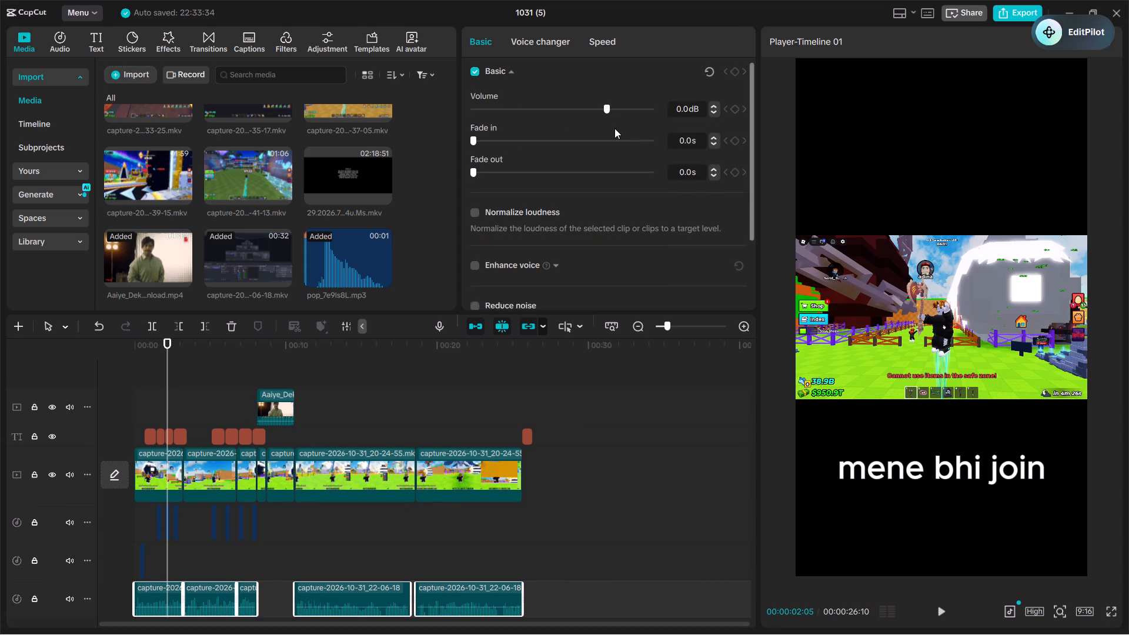
pyautogui.scroll(-1, 614, 128)
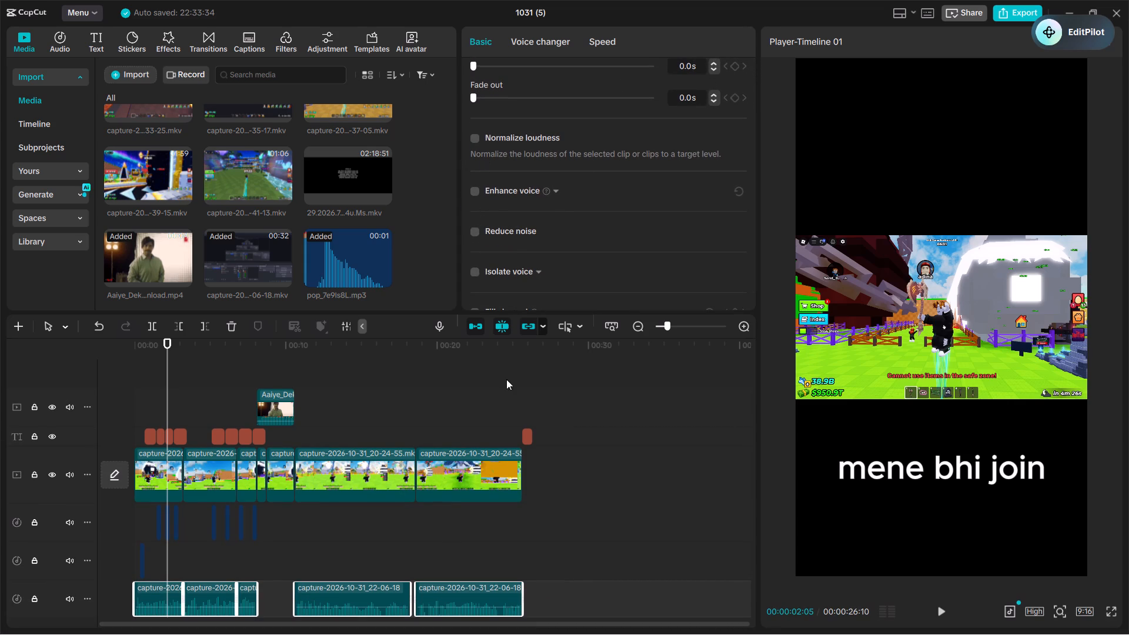
pyautogui.click(473, 197)
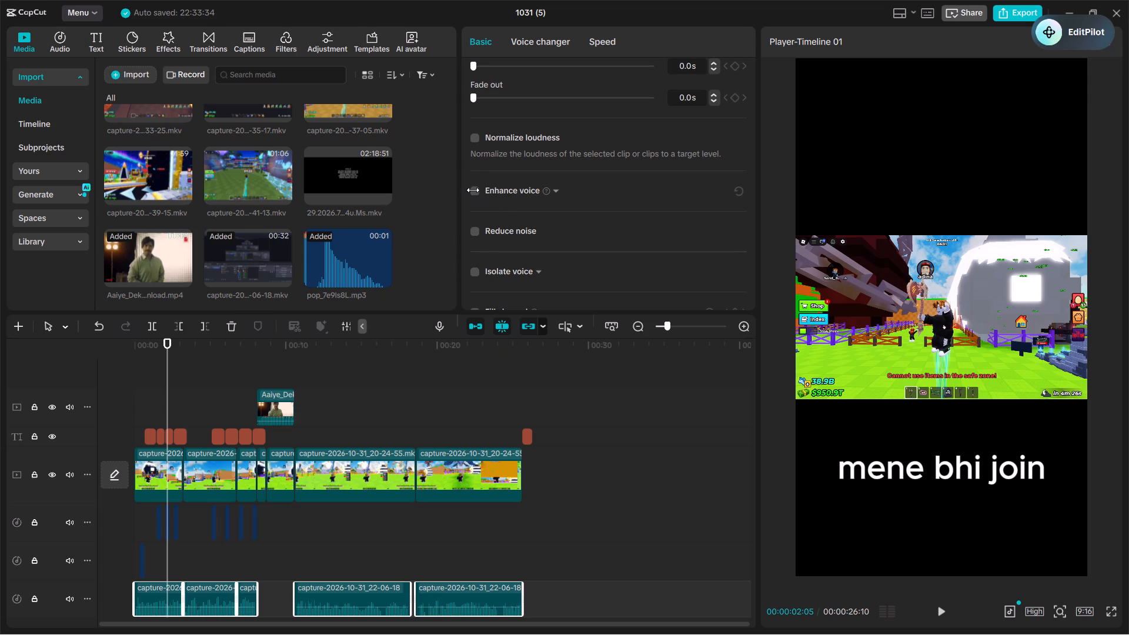
pyautogui.click(479, 194)
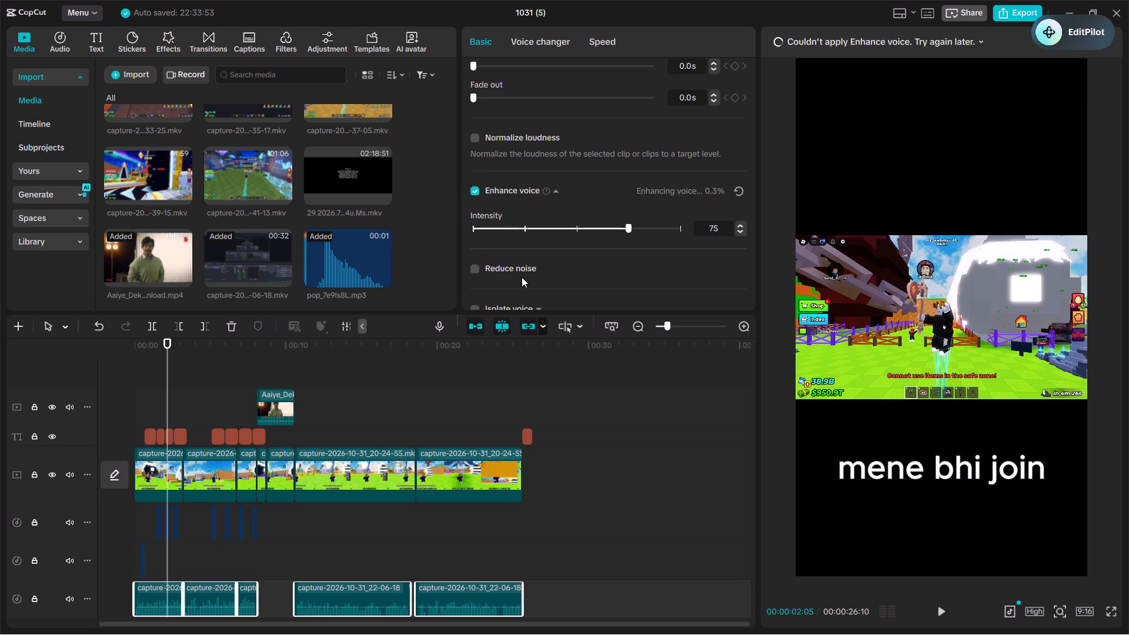
# Turn on Reduce noise and Isolate voice with Keep vocal for the five selected audio clips.
pyautogui.hscroll(-1, 530, 282)
pyautogui.scroll(-1, 527, 280)
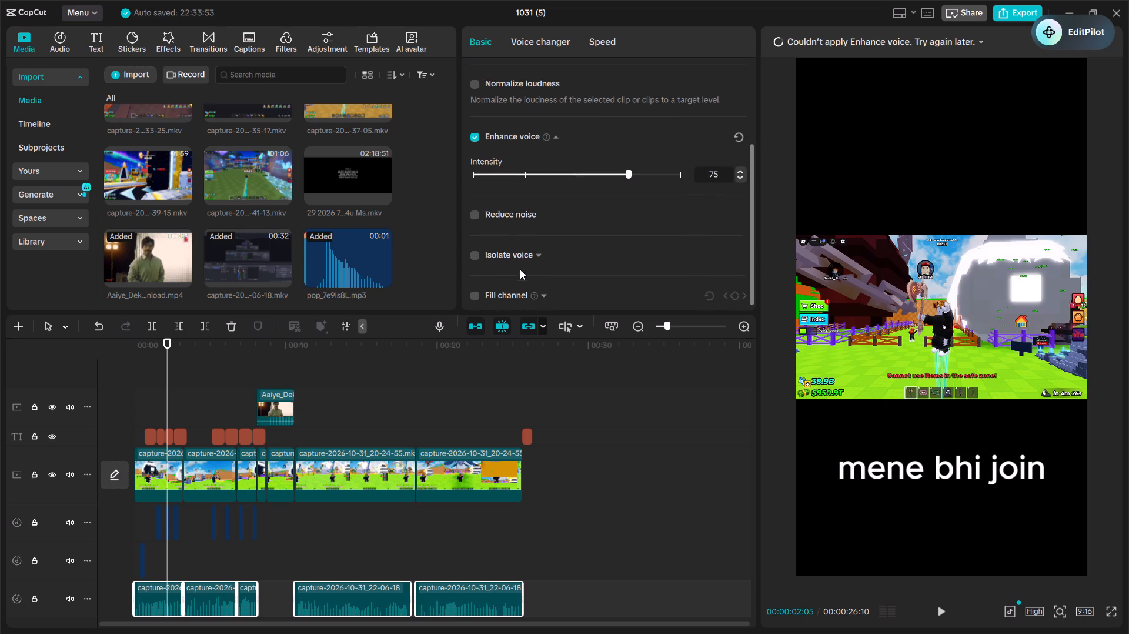
pyautogui.scroll(-1, 520, 269)
pyautogui.click(479, 205)
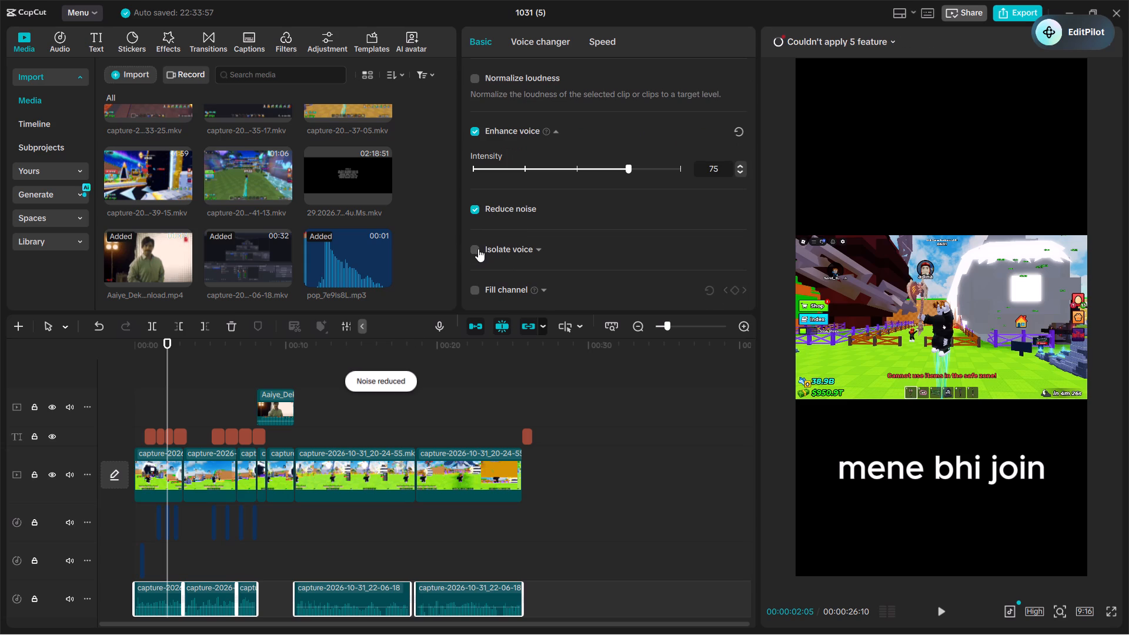
pyautogui.click(478, 249)
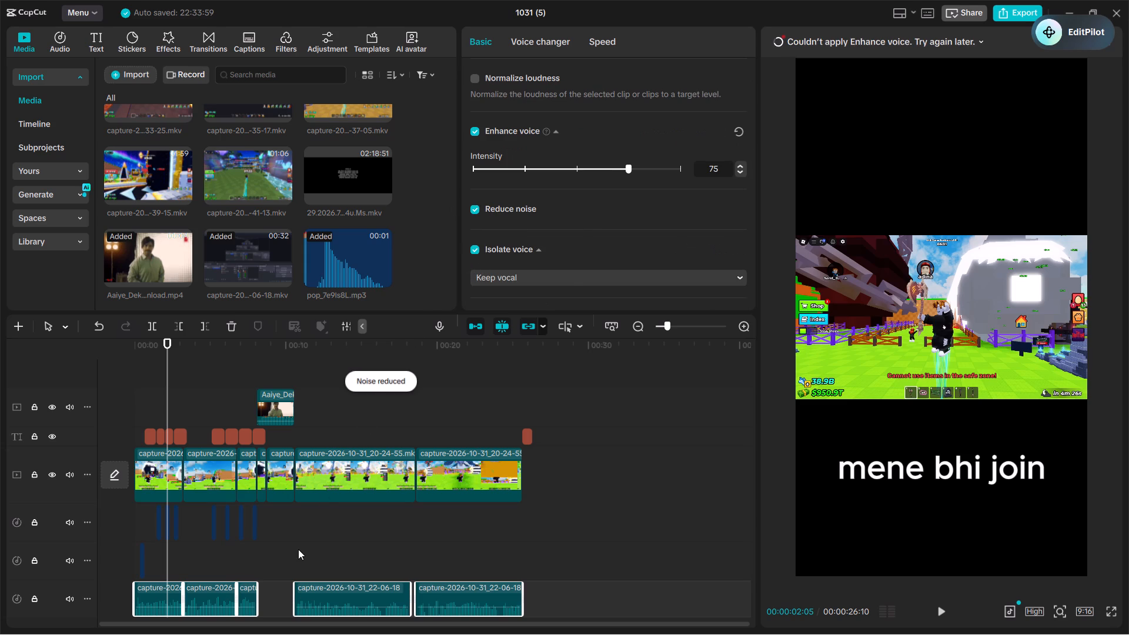
# Play the short from the start to about 5 seconds to check the cleaned-up voice audio.
pyautogui.click(298, 549)
pyautogui.moveTo(298, 549); pyautogui.dragTo(41, 583)
pyautogui.press('space')
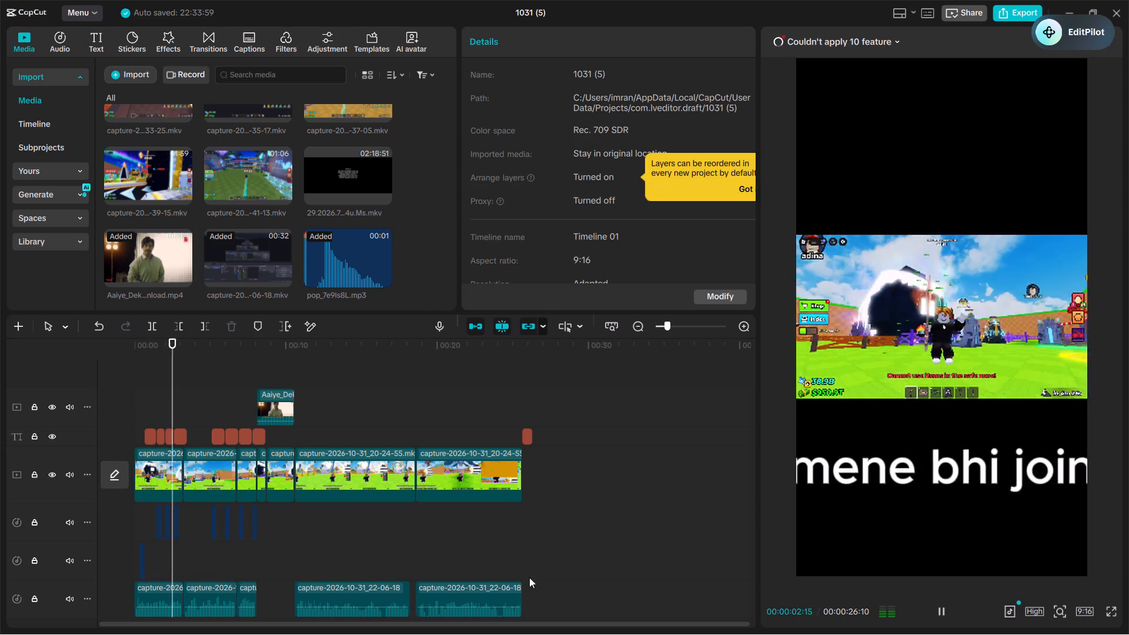
pyautogui.press('space')
pyautogui.press('space')
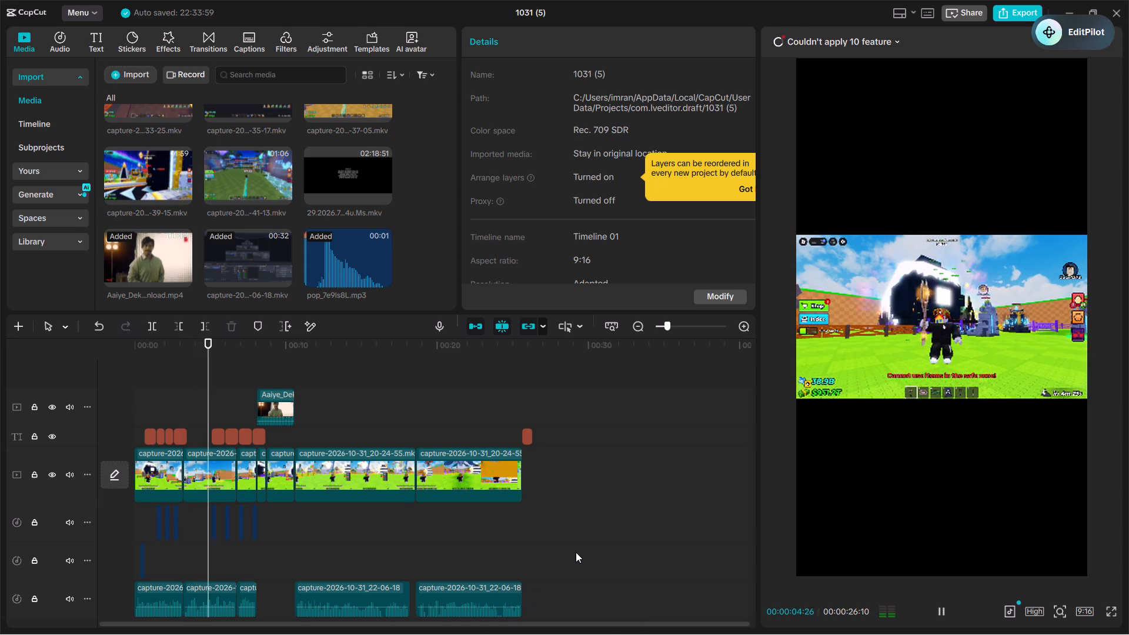
pyautogui.press('space')
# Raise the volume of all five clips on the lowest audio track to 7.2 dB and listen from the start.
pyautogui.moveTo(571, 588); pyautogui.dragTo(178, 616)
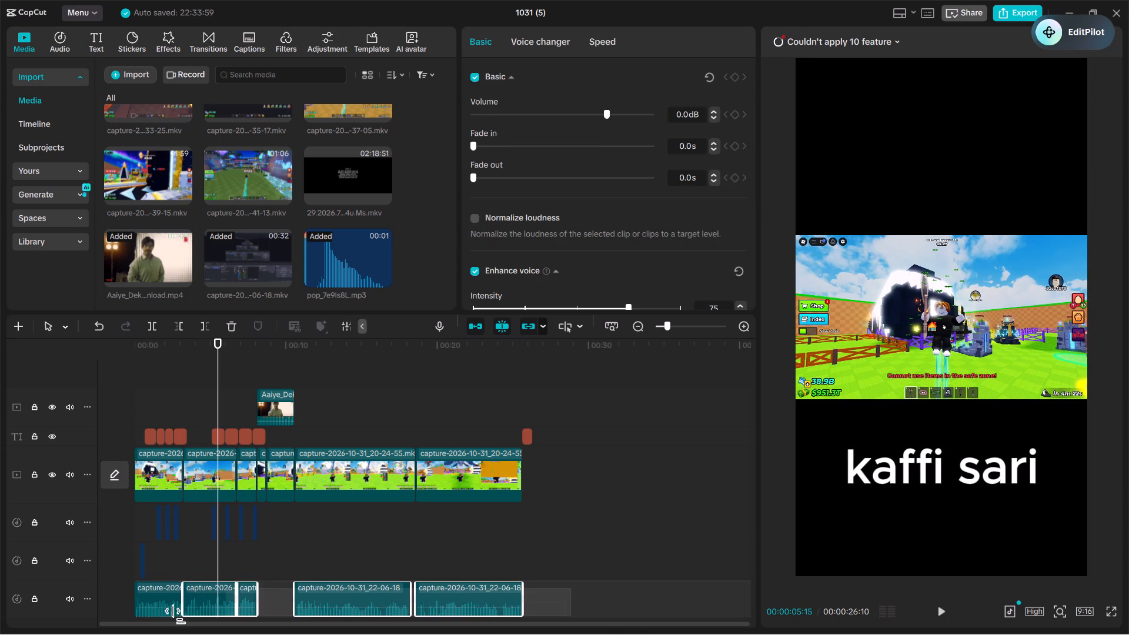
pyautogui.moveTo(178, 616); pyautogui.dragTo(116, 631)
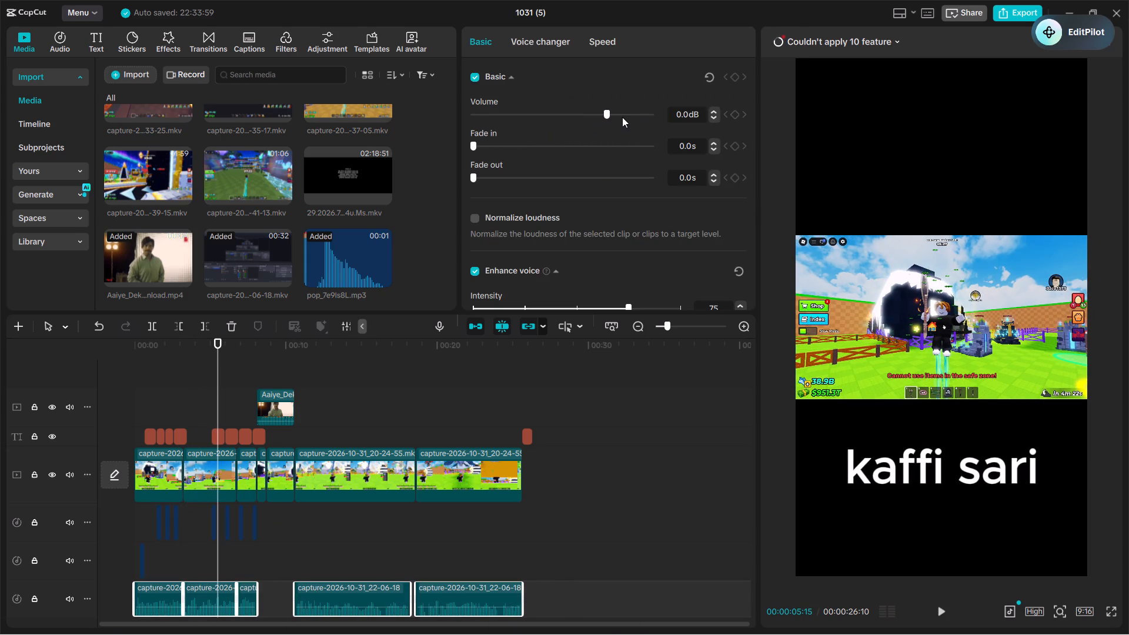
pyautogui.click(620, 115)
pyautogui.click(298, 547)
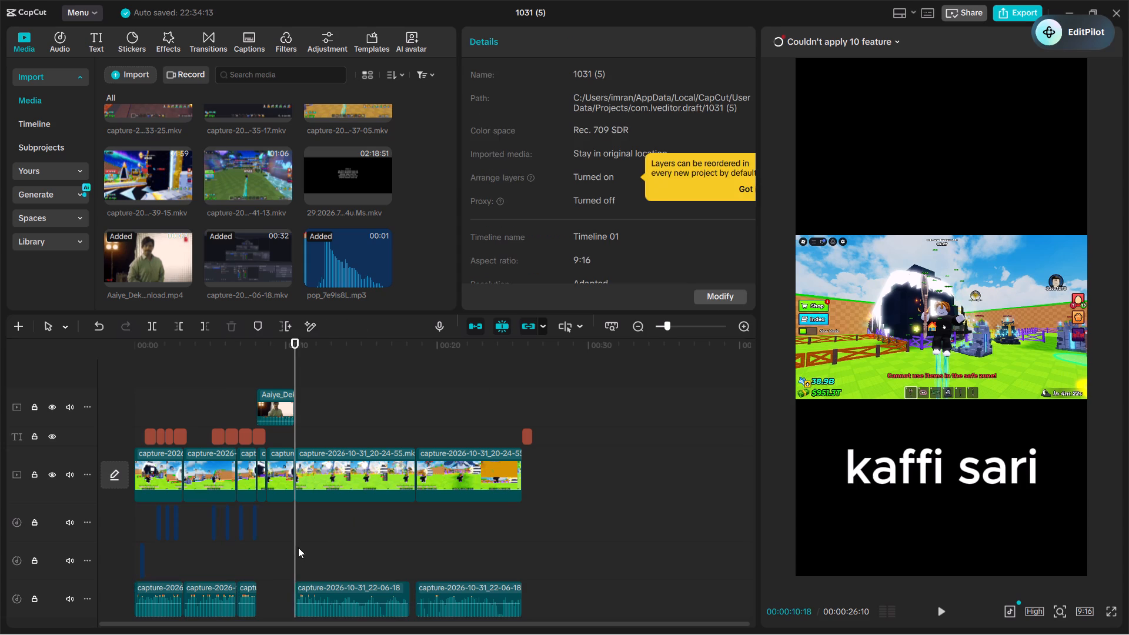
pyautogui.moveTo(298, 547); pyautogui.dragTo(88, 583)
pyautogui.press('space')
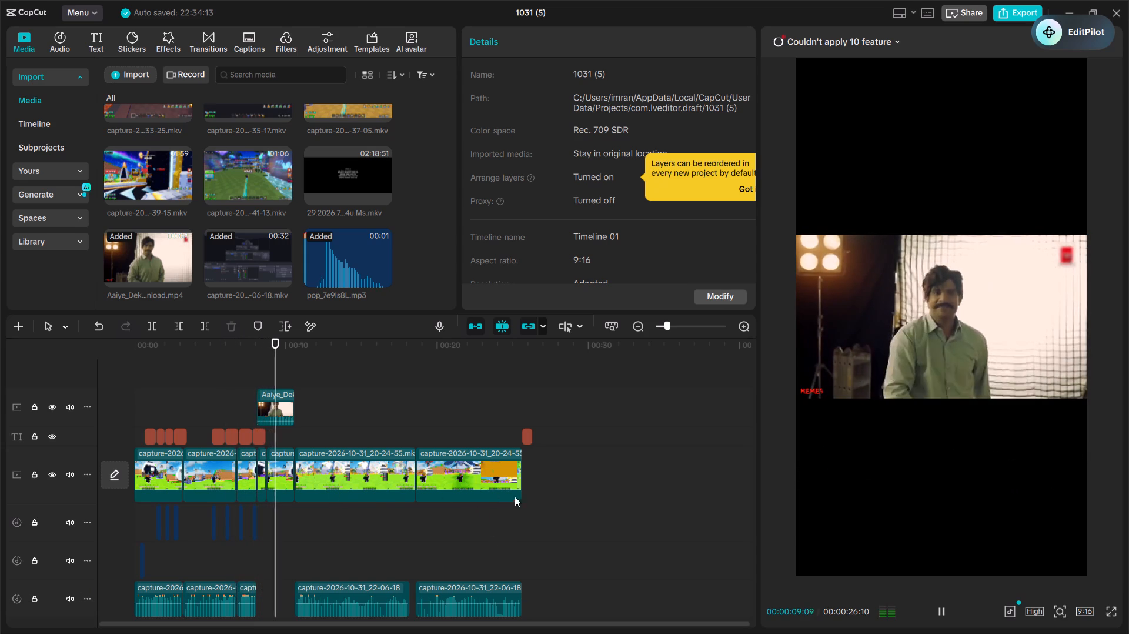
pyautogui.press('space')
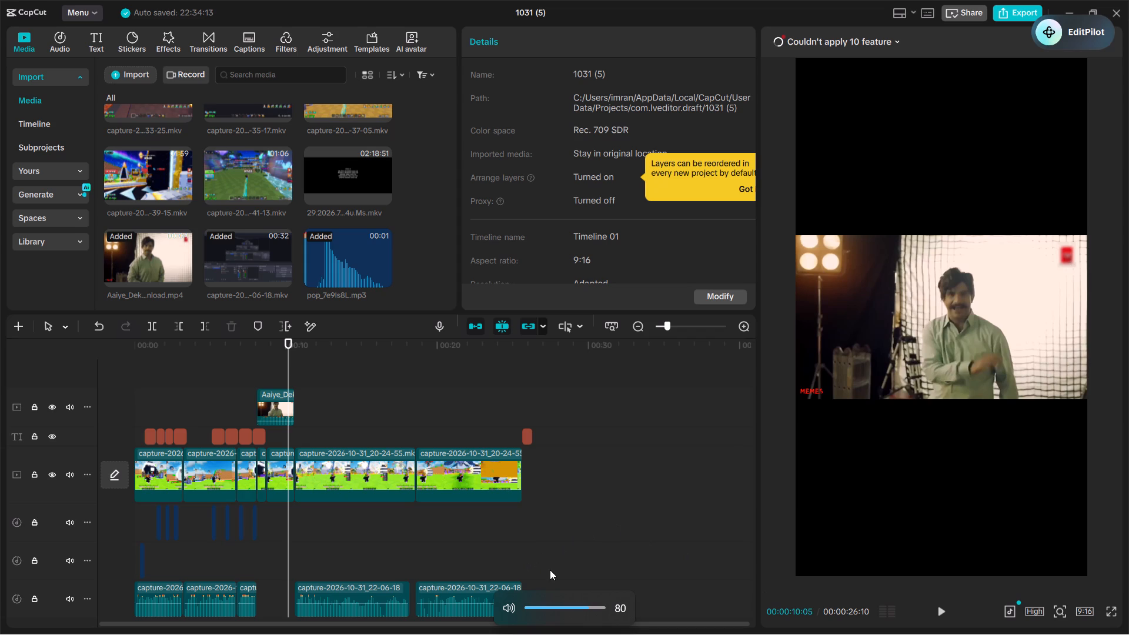
# Set the volume of all five clips on the lowest audio track to 14.3 dB.
pyautogui.moveTo(550, 570); pyautogui.dragTo(191, 634)
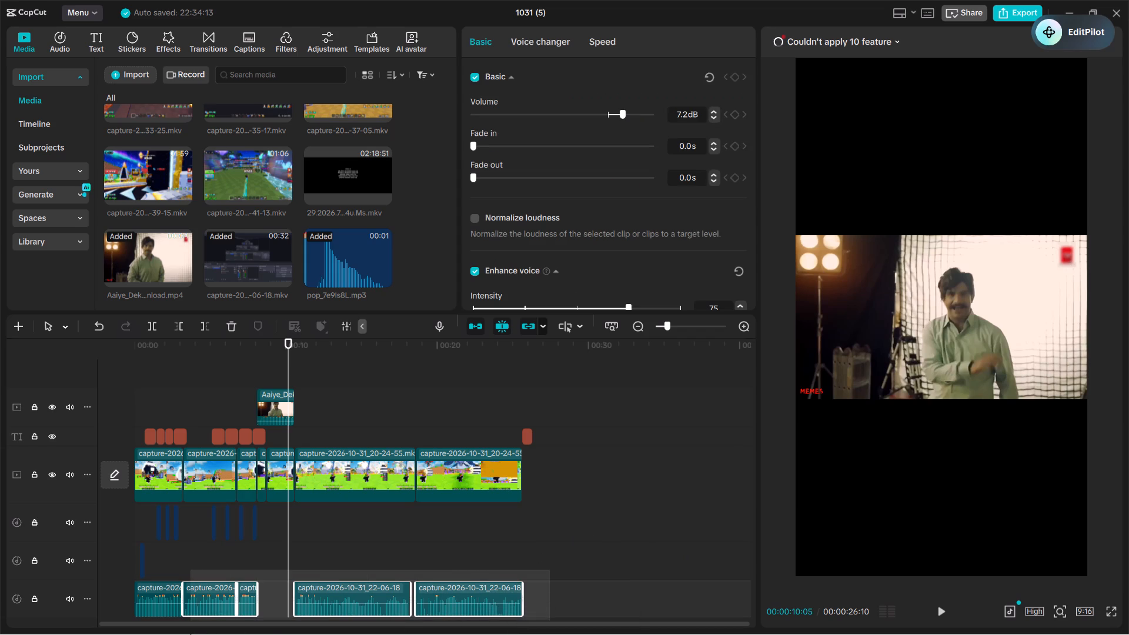
pyautogui.moveTo(191, 634); pyautogui.dragTo(170, 622)
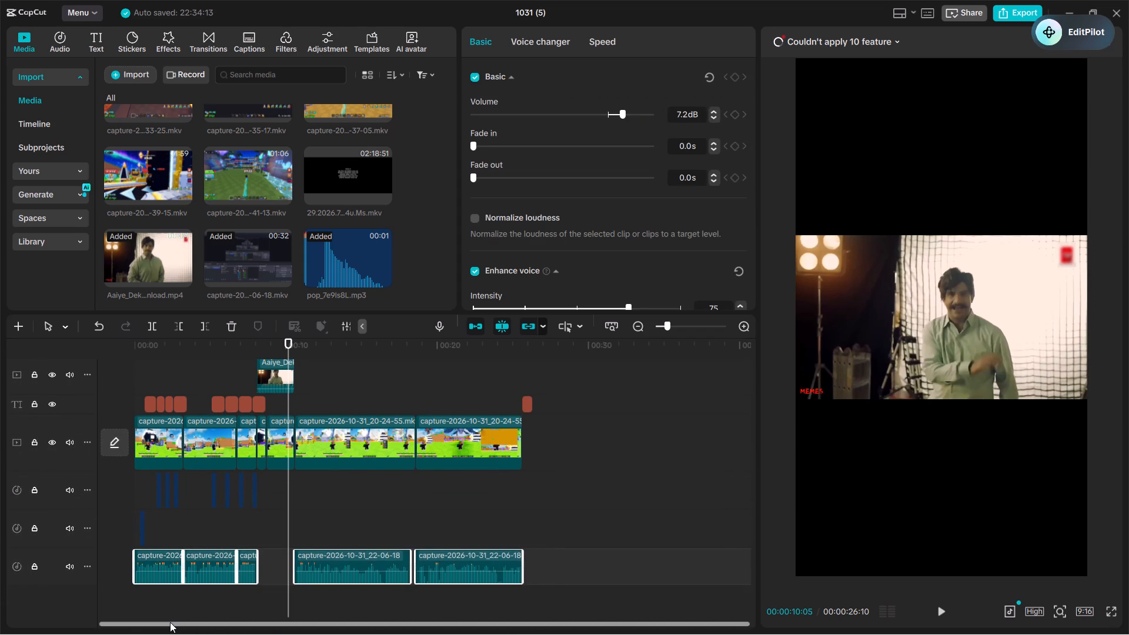
pyautogui.click(640, 121)
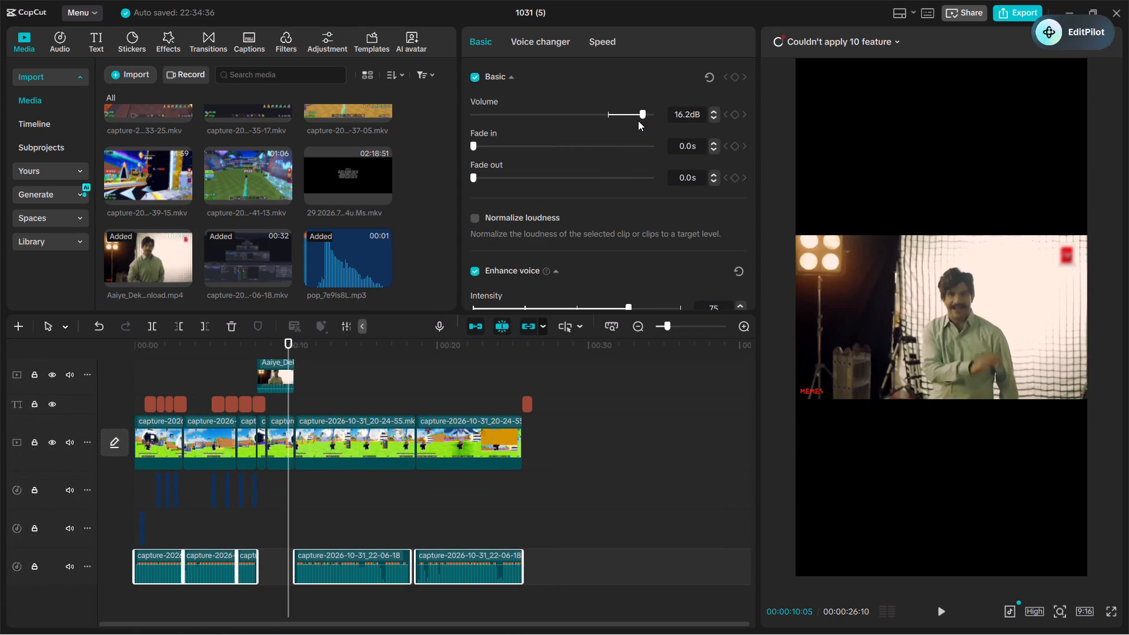
pyautogui.click(636, 121)
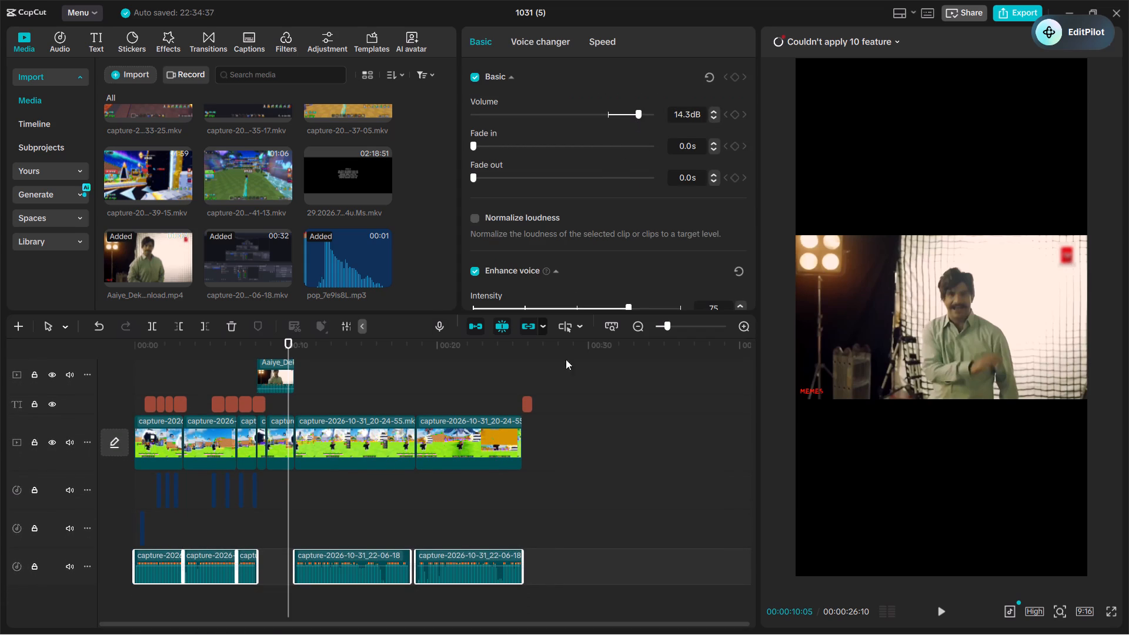
# Watch the short from the start through the meme clip in full-screen preview, checking the boosted voice level.
pyautogui.click(327, 477)
pyautogui.moveTo(327, 477); pyautogui.dragTo(41, 575)
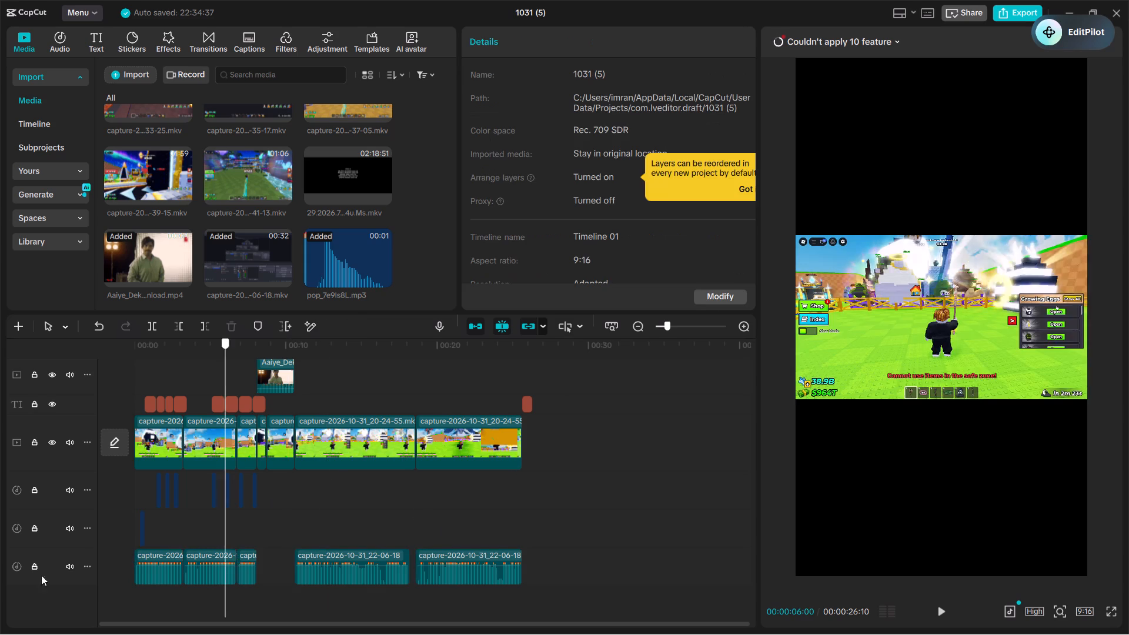
pyautogui.moveTo(41, 575); pyautogui.dragTo(0, 588)
pyautogui.press('space')
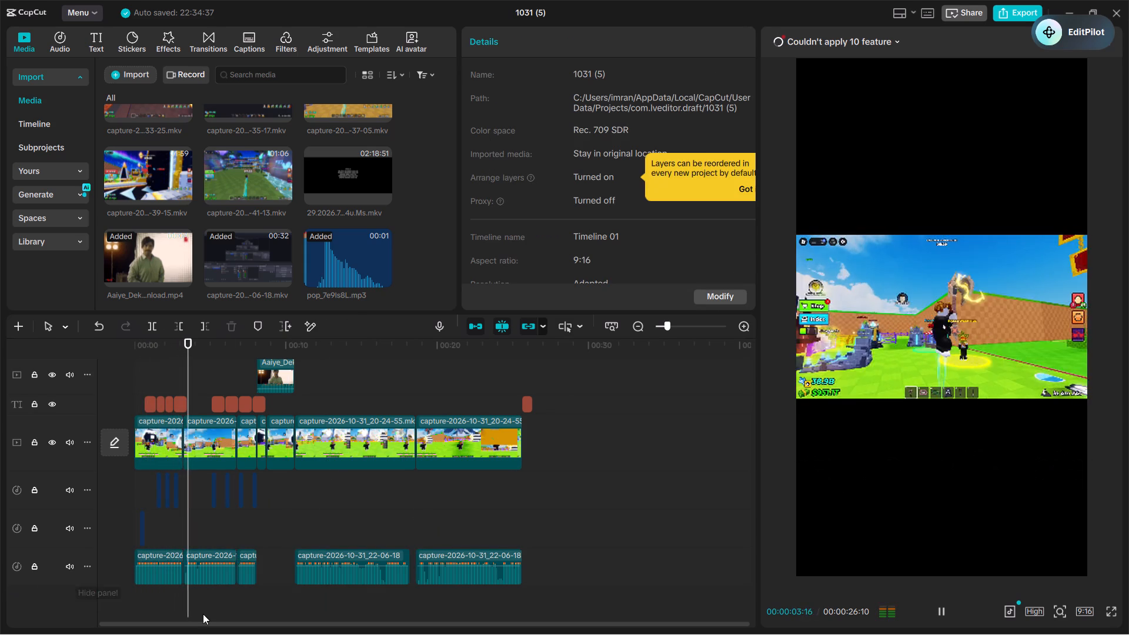
pyautogui.press('space')
pyautogui.click(1116, 607)
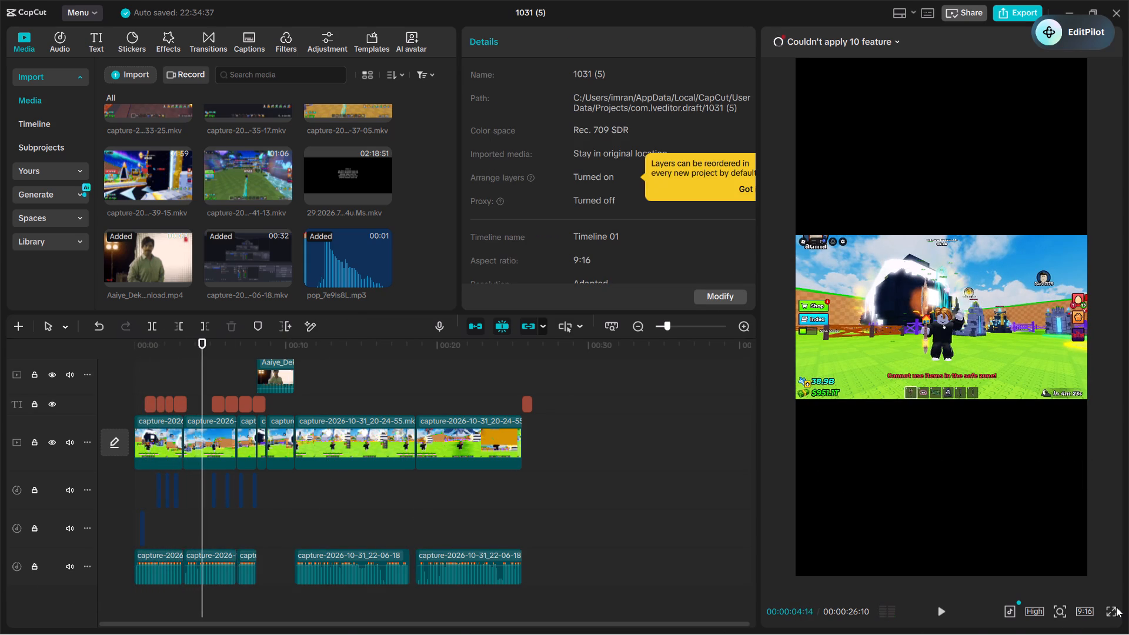
pyautogui.moveTo(542, 560); pyautogui.dragTo(535, 562)
pyautogui.moveTo(542, 567); pyautogui.dragTo(406, 580)
pyautogui.press('space')
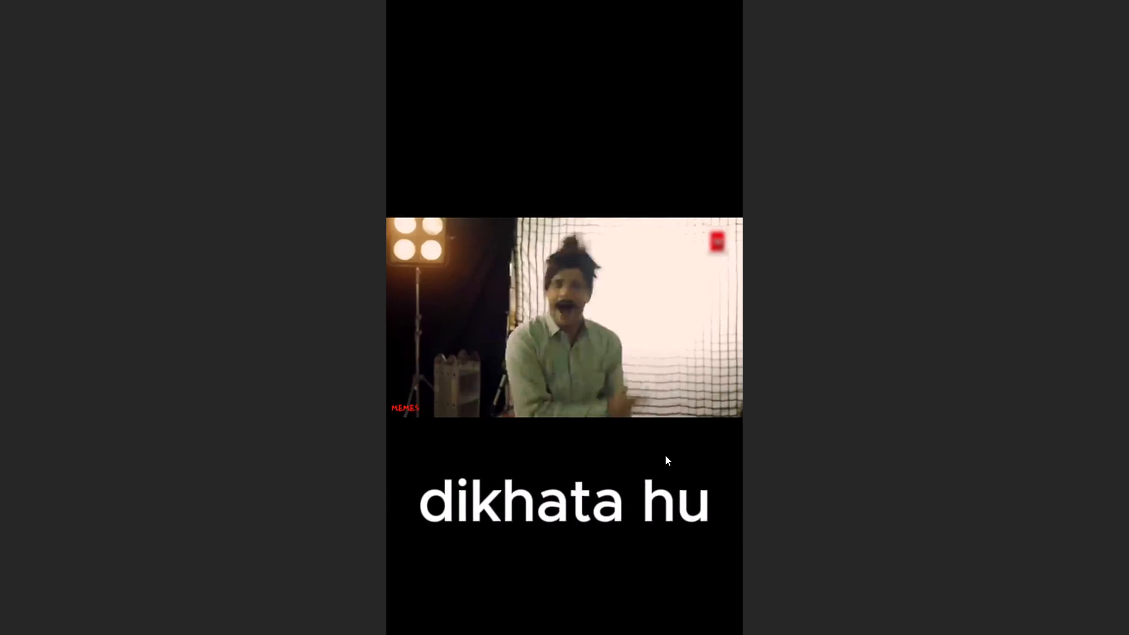
pyautogui.click(717, 459)
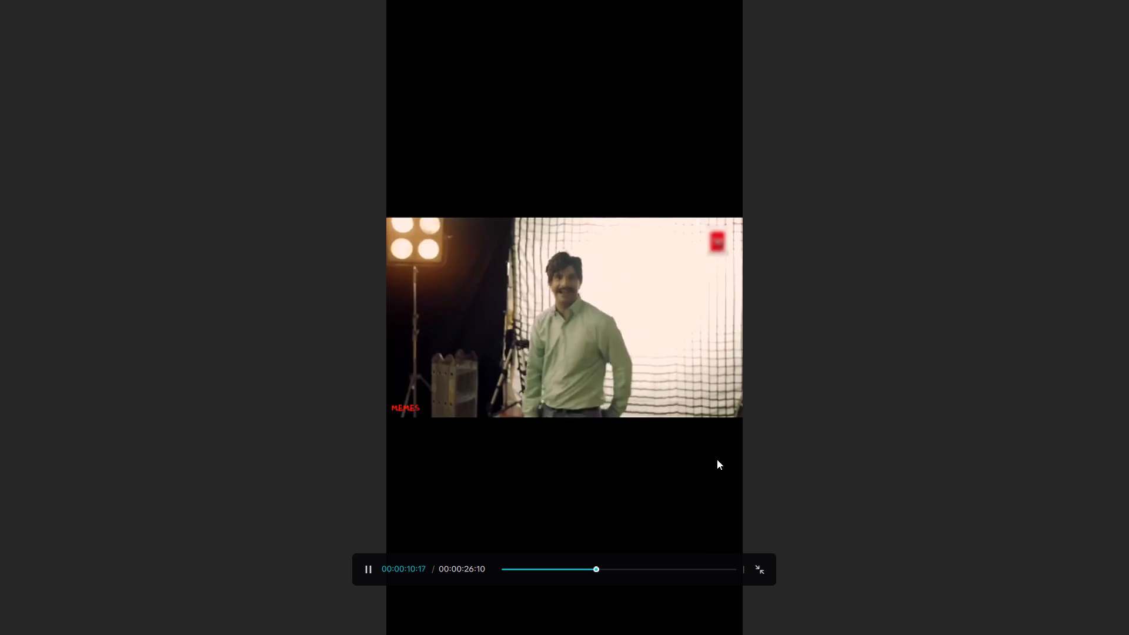
pyautogui.click(756, 570)
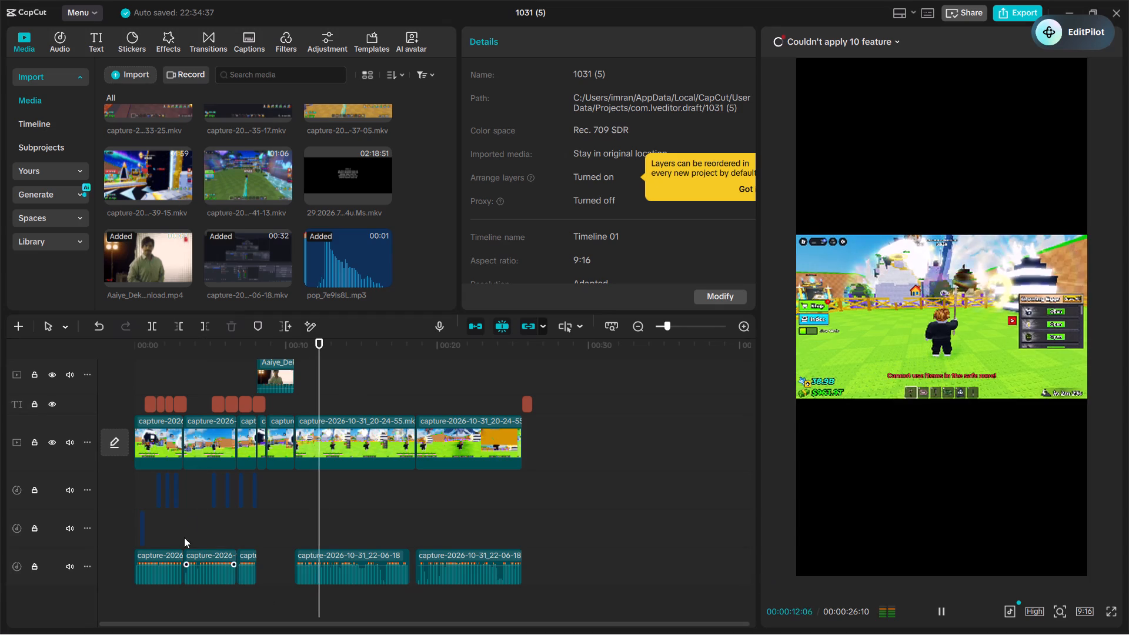
pyautogui.press('space')
# Replay the opening captions' section, between the start and about 6 seconds, and examine the voice audio.
pyautogui.click(189, 517)
pyautogui.press('space')
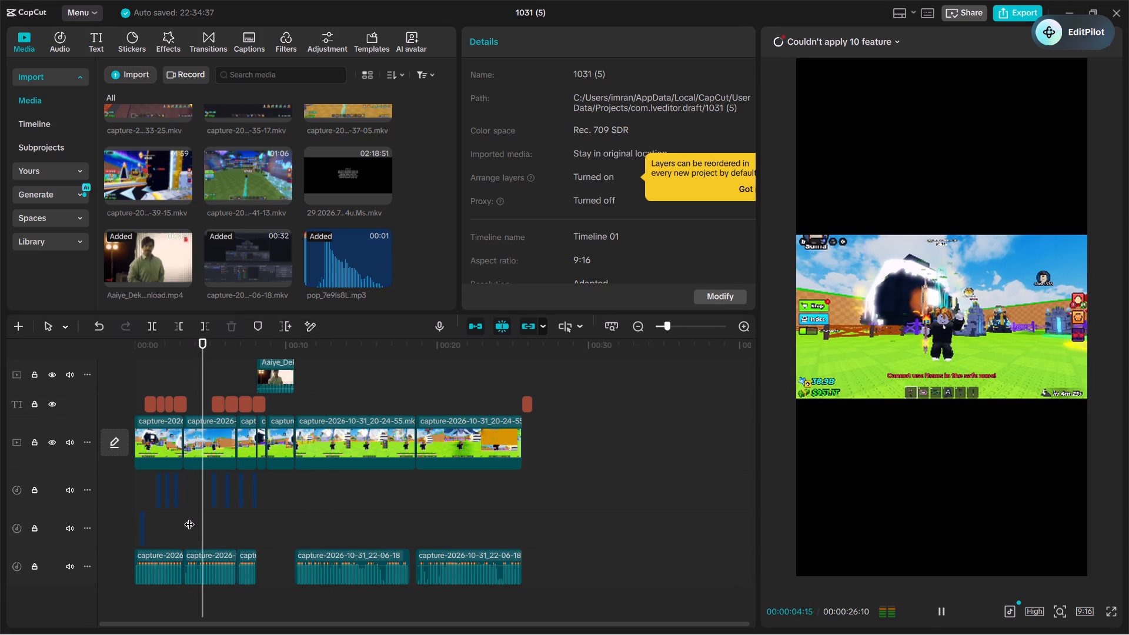
pyautogui.press('space')
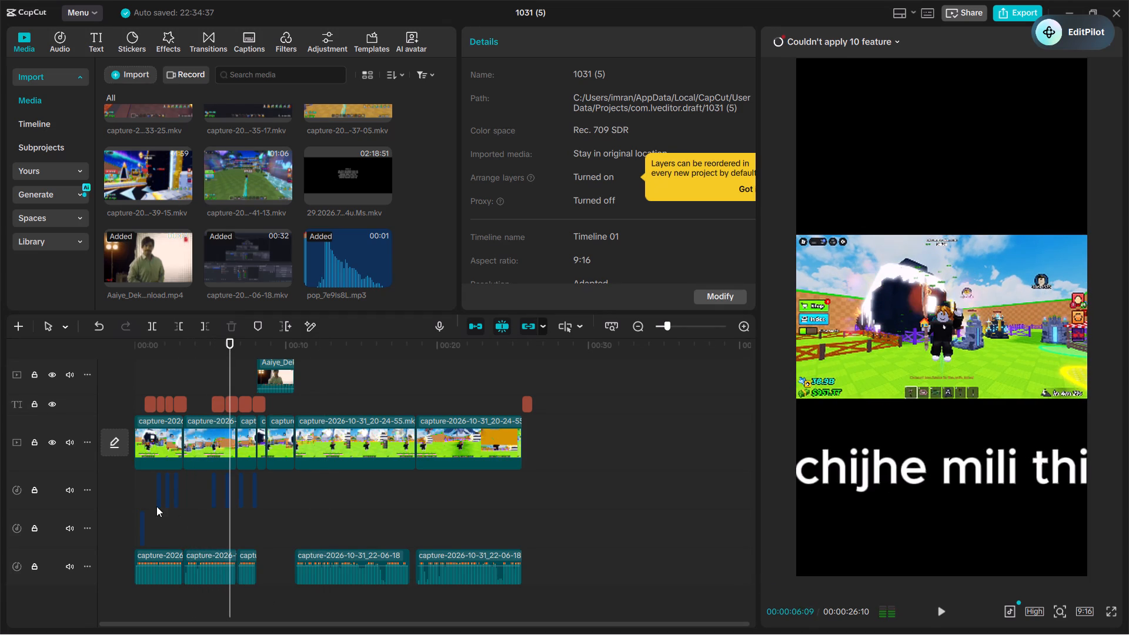
pyautogui.click(156, 506)
pyautogui.press('space')
pyautogui.hotkey('ctrl', '+')
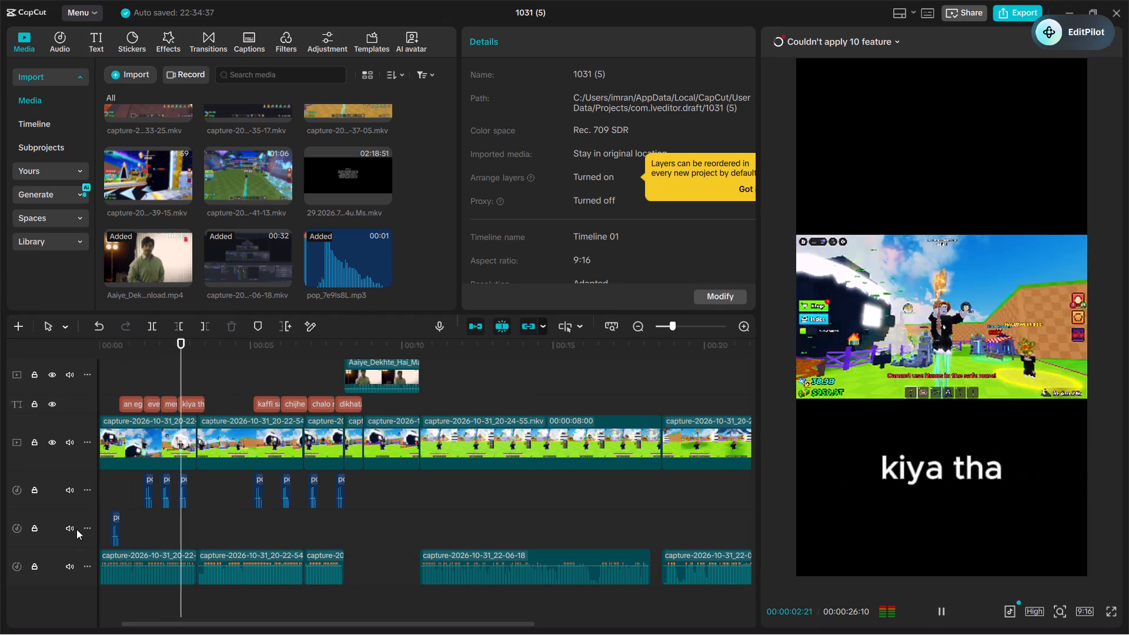
pyautogui.hotkey('ctrl', '-')
pyautogui.hotkey('ctrl', '-')
pyautogui.hotkey('ctrl', 'space')
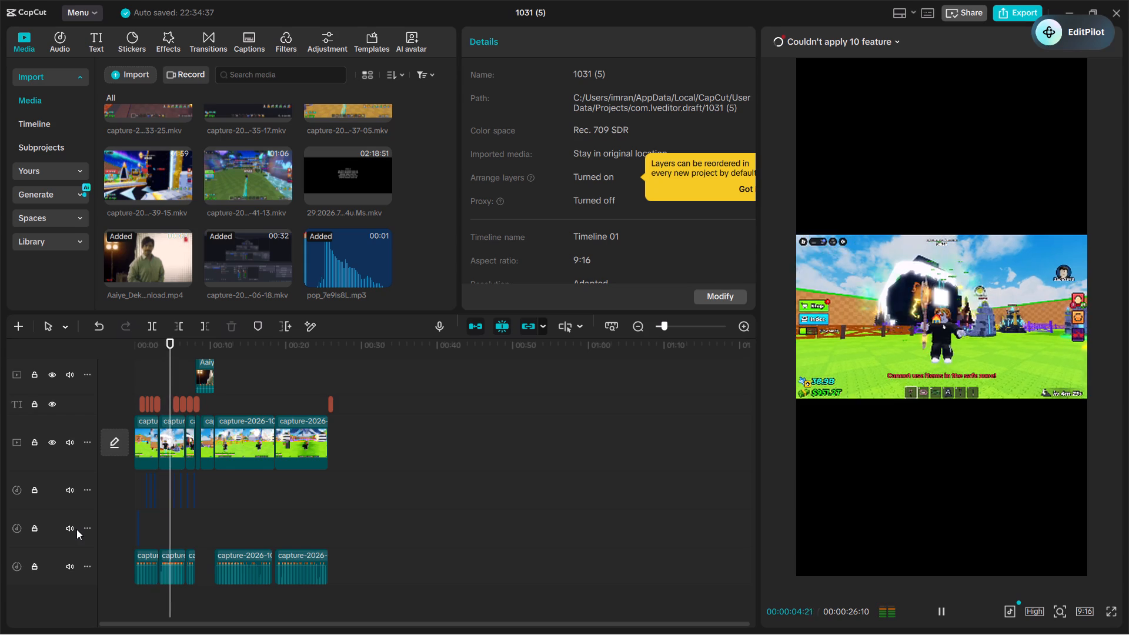
pyautogui.hotkey('ctrl', '+')
pyautogui.hotkey('ctrl', '+')
pyautogui.hotkey('ctrl', '+')
pyautogui.hotkey('ctrl', 'space')
pyautogui.press('space')
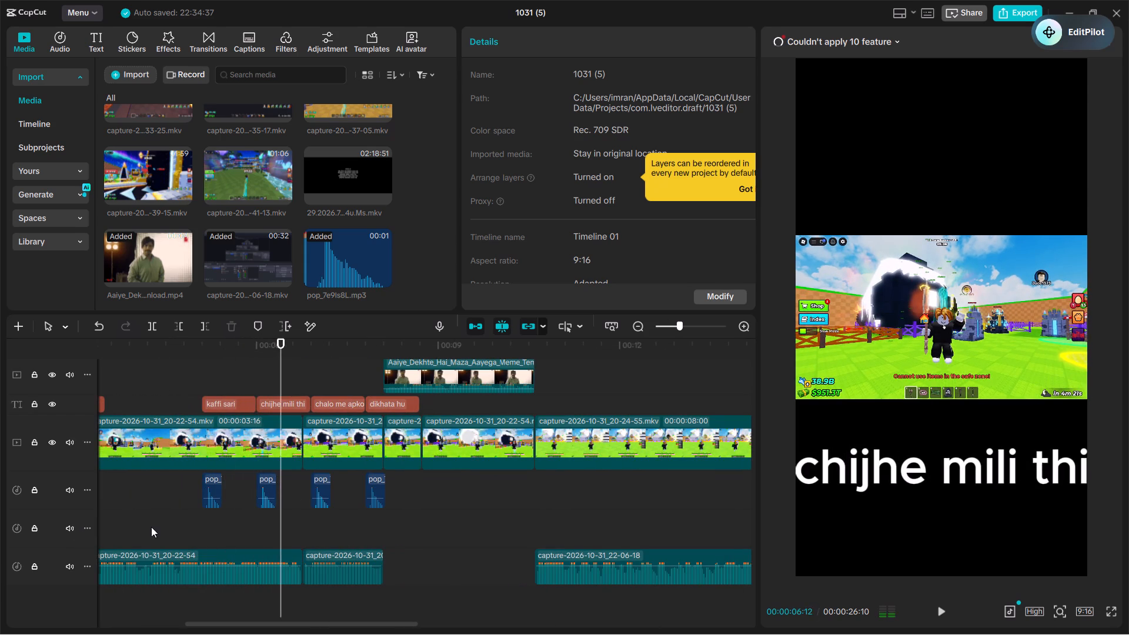
pyautogui.click(151, 527)
pyautogui.moveTo(151, 527); pyautogui.dragTo(33, 524)
pyautogui.click(264, 524)
pyautogui.press('space')
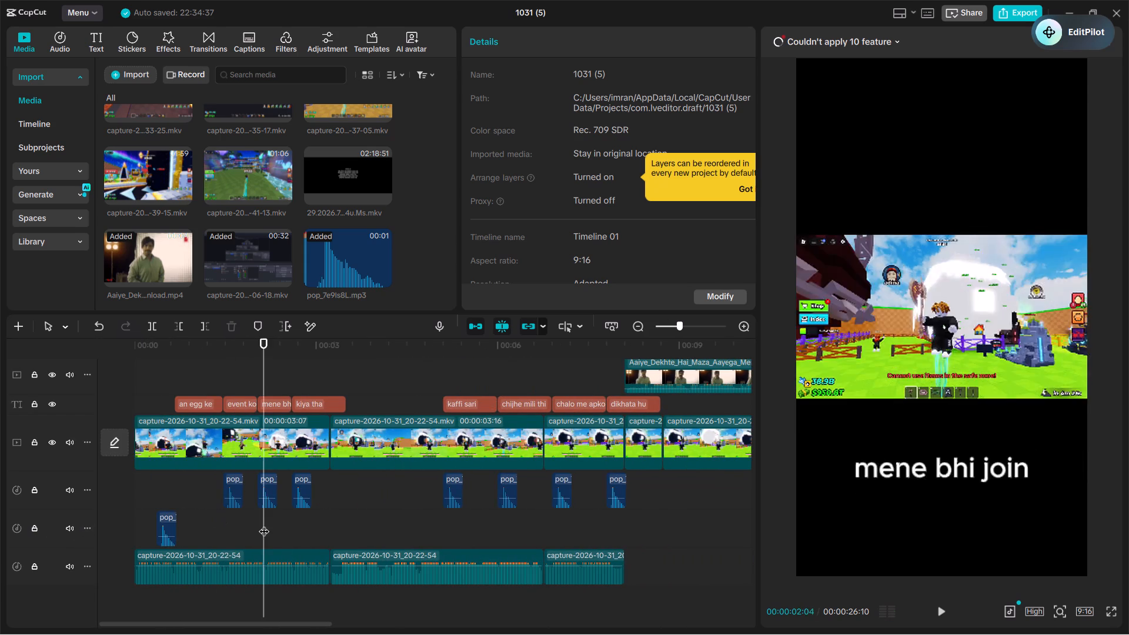
pyautogui.press('space')
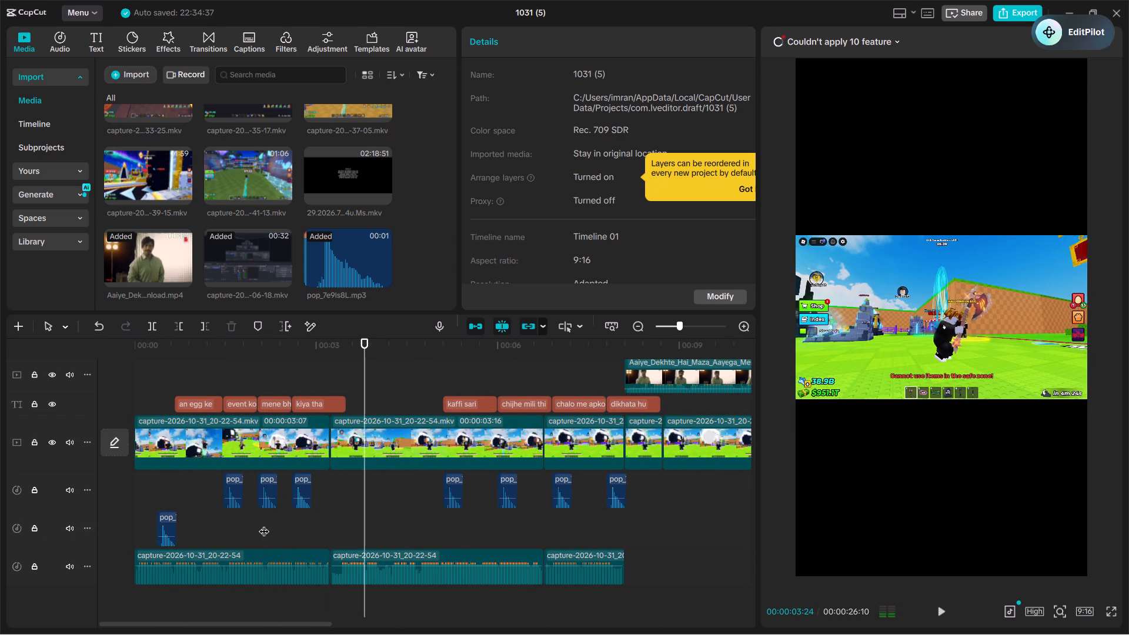
# Examine the voice audio closely around the cut between the first and second gameplay clips, near 3 to 4 seconds.
pyautogui.hotkey('ctrl', '+')
pyautogui.hotkey('ctrl', '+')
pyautogui.hotkey('ctrl', '+')
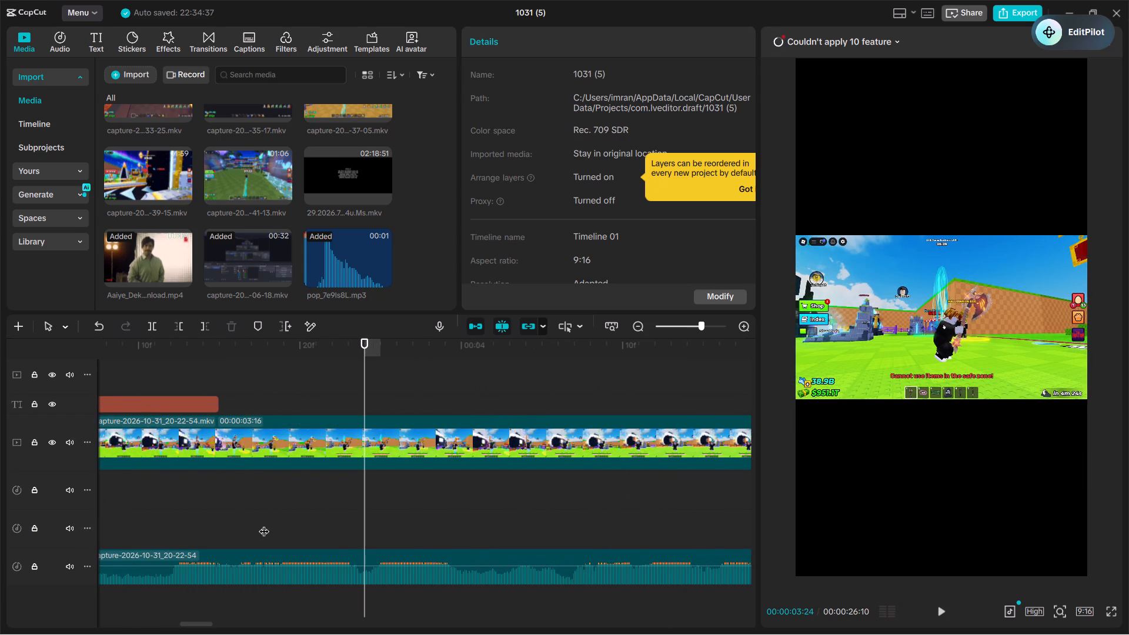
pyautogui.click(329, 529)
pyautogui.press('space')
pyautogui.press('space')
pyautogui.click(331, 527)
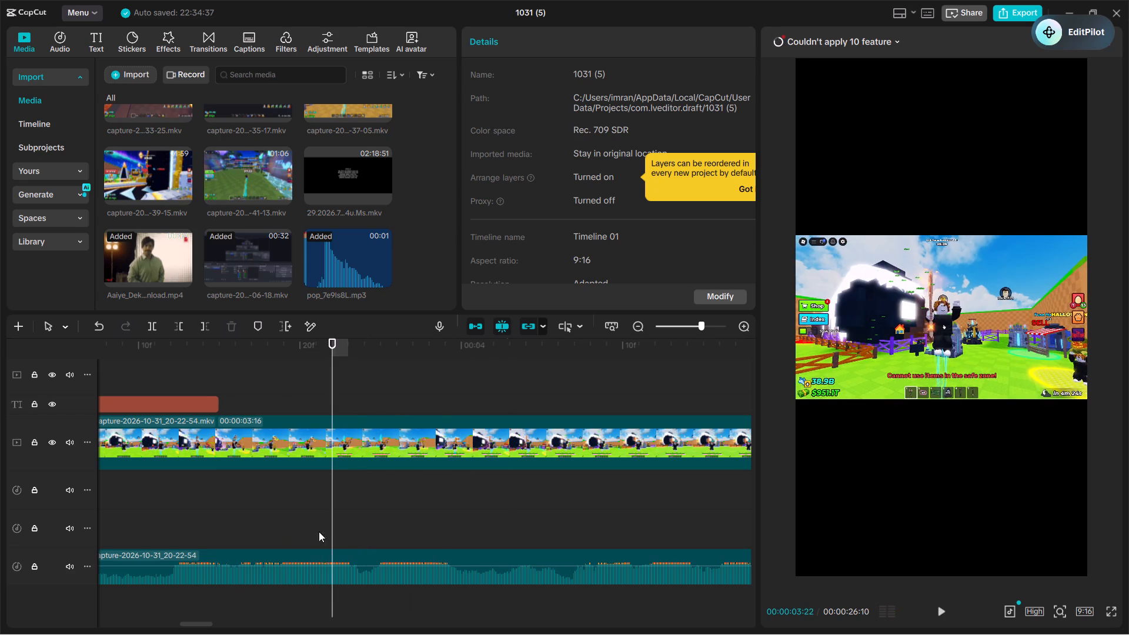
pyautogui.press('space')
pyautogui.press('space')
pyautogui.click(229, 496)
pyautogui.press('space')
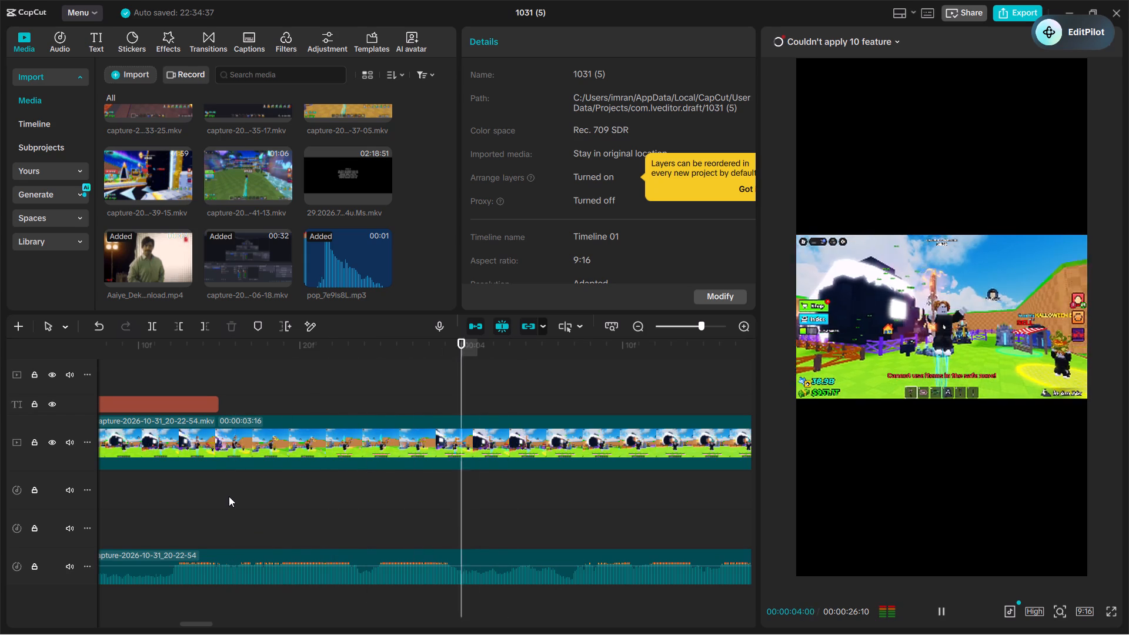
pyautogui.press('space')
pyautogui.press('space')
pyautogui.press('space')
pyautogui.hotkey('ctrl', '-')
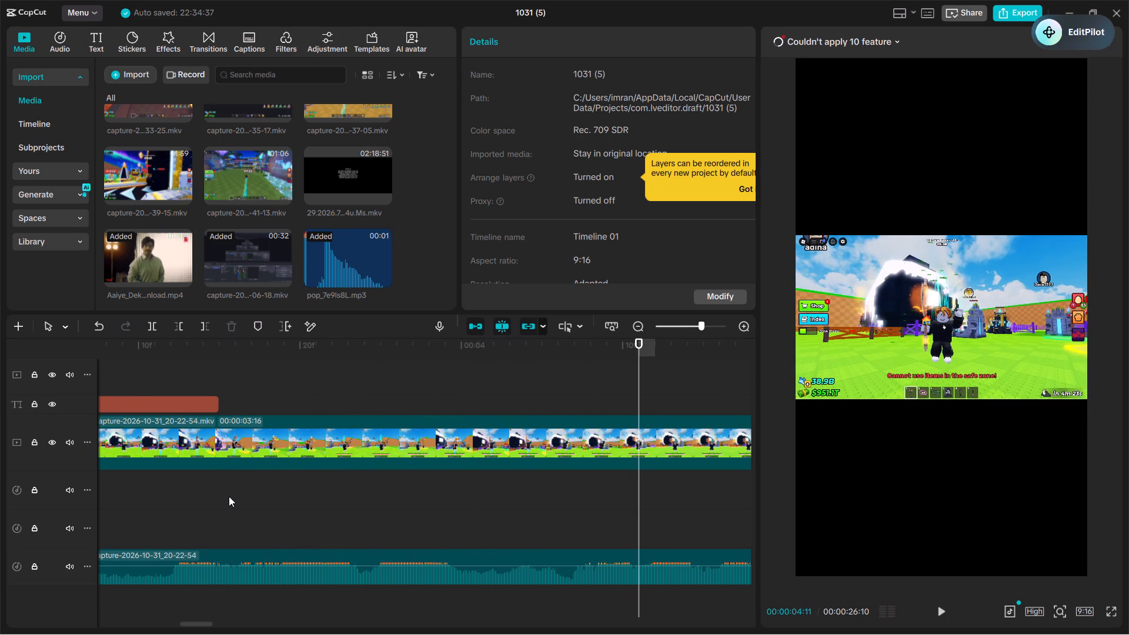
pyautogui.hotkey('ctrl', '-')
pyautogui.hotkey('ctrl', '-')
pyautogui.click(333, 488)
pyautogui.press('space')
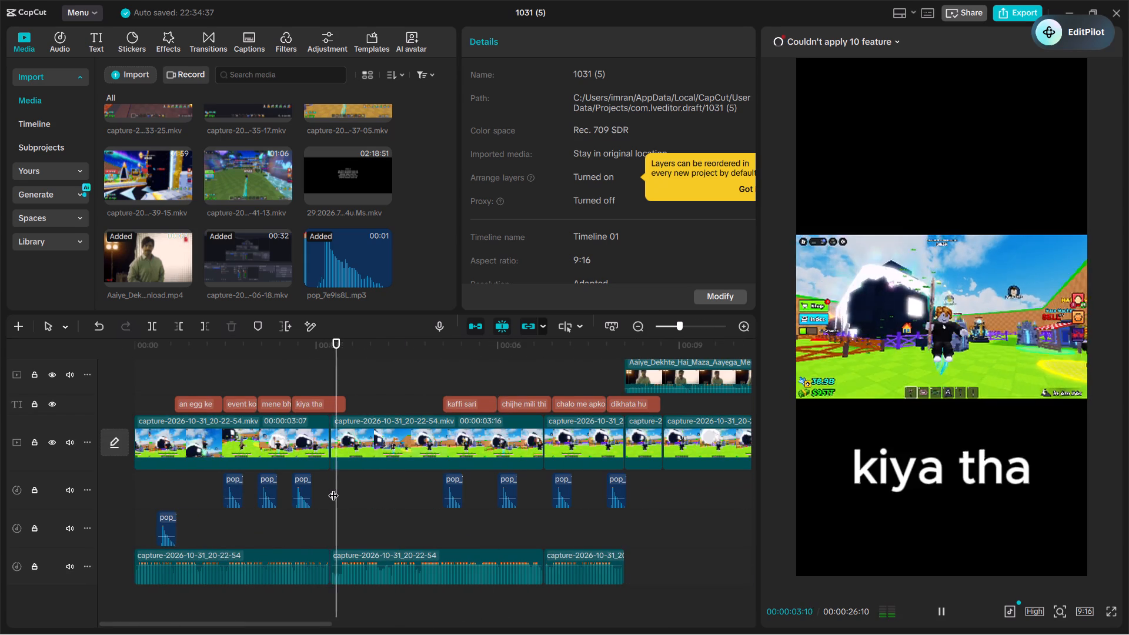
pyautogui.press('space')
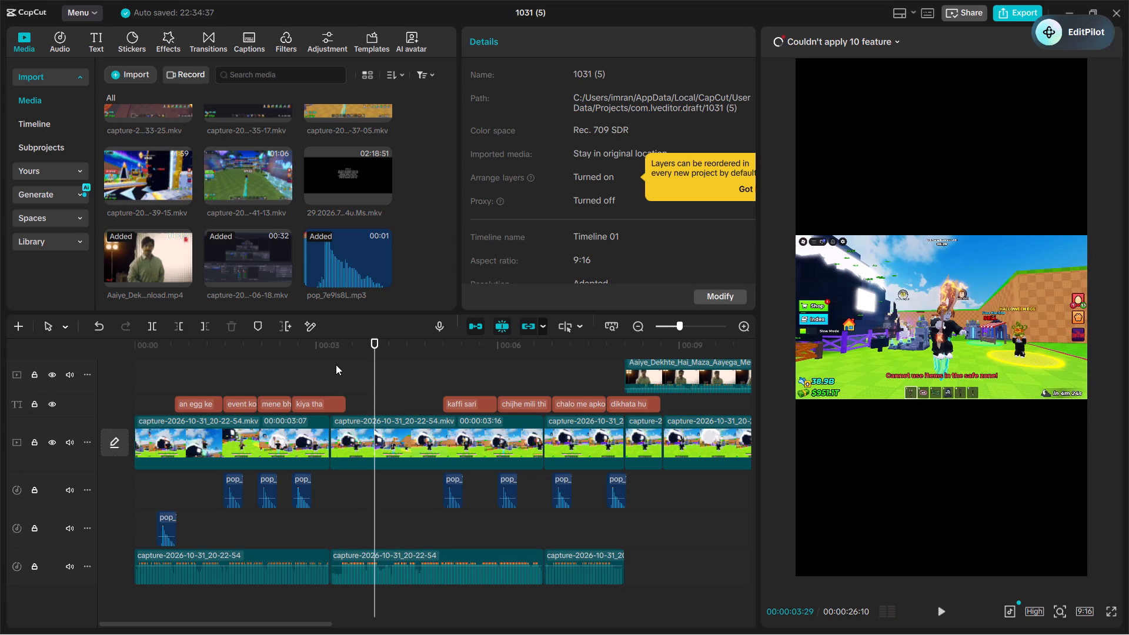
pyautogui.press('space')
pyautogui.press('space')
pyautogui.click(334, 496)
pyautogui.press('space')
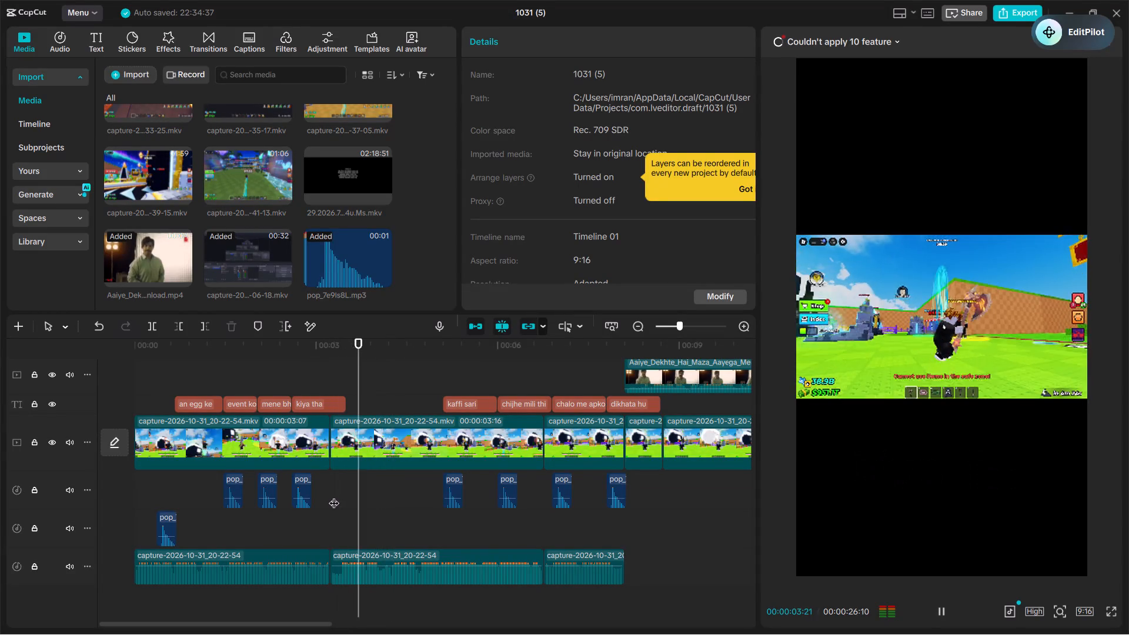
pyautogui.press('space')
pyautogui.click(278, 524)
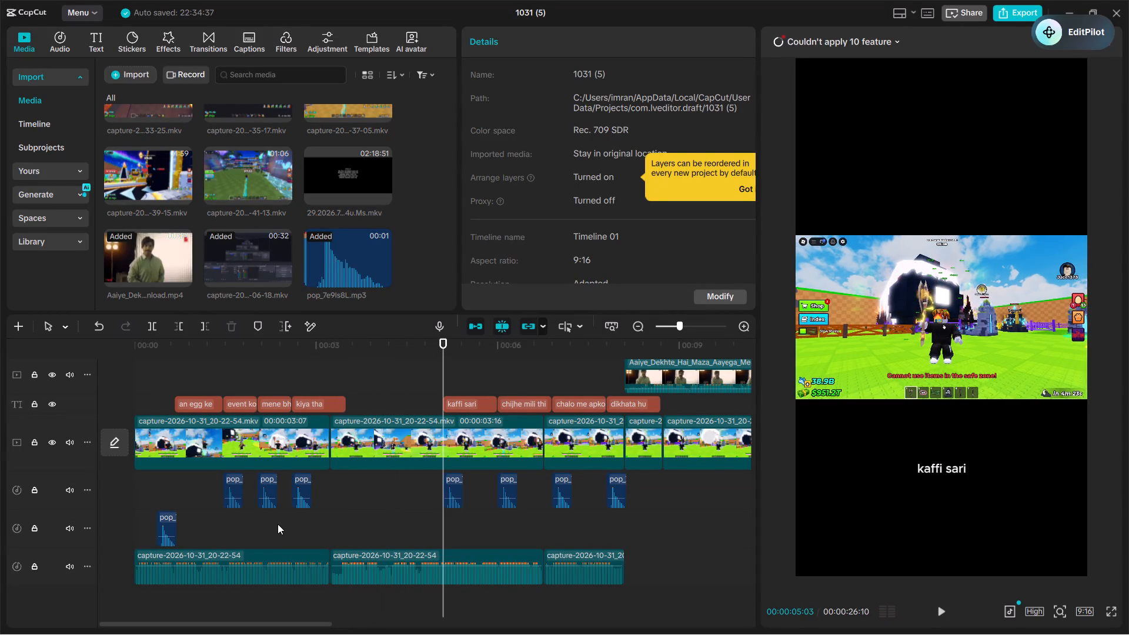
pyautogui.press('space')
pyautogui.press('space')
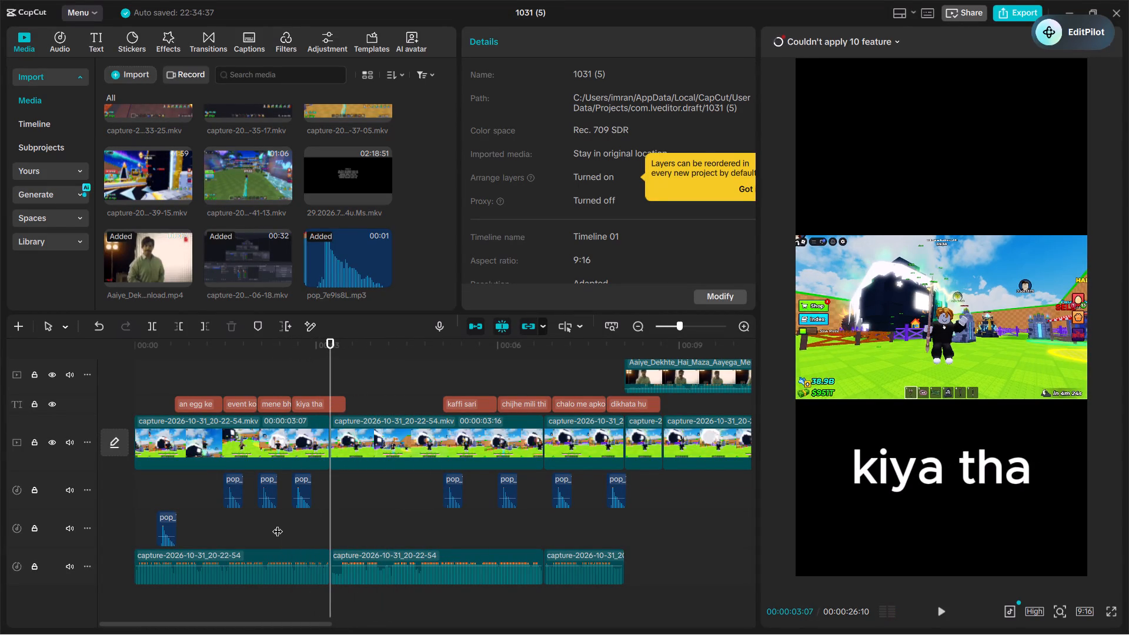
# Trim the end of the first extracted audio clip on the lowest audio track back to 00:00:03:01.
pyautogui.hotkey('ctrl', '+')
pyautogui.hotkey('ctrl', '+')
pyautogui.hotkey('ctrl', '+')
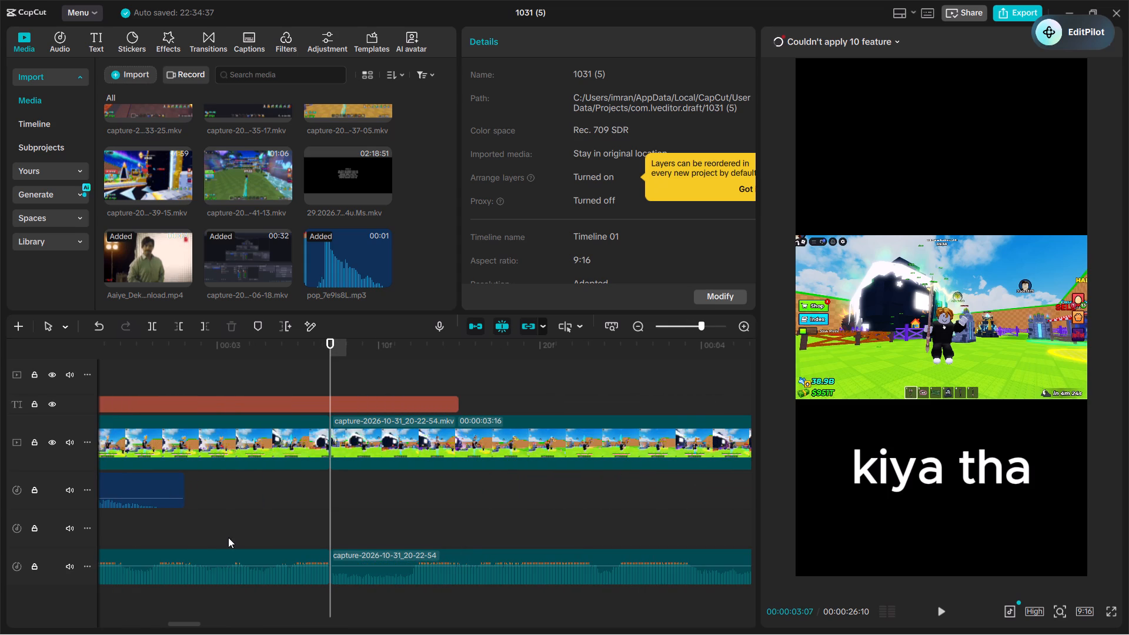
pyautogui.click(228, 537)
pyautogui.click(249, 580)
pyautogui.click(205, 323)
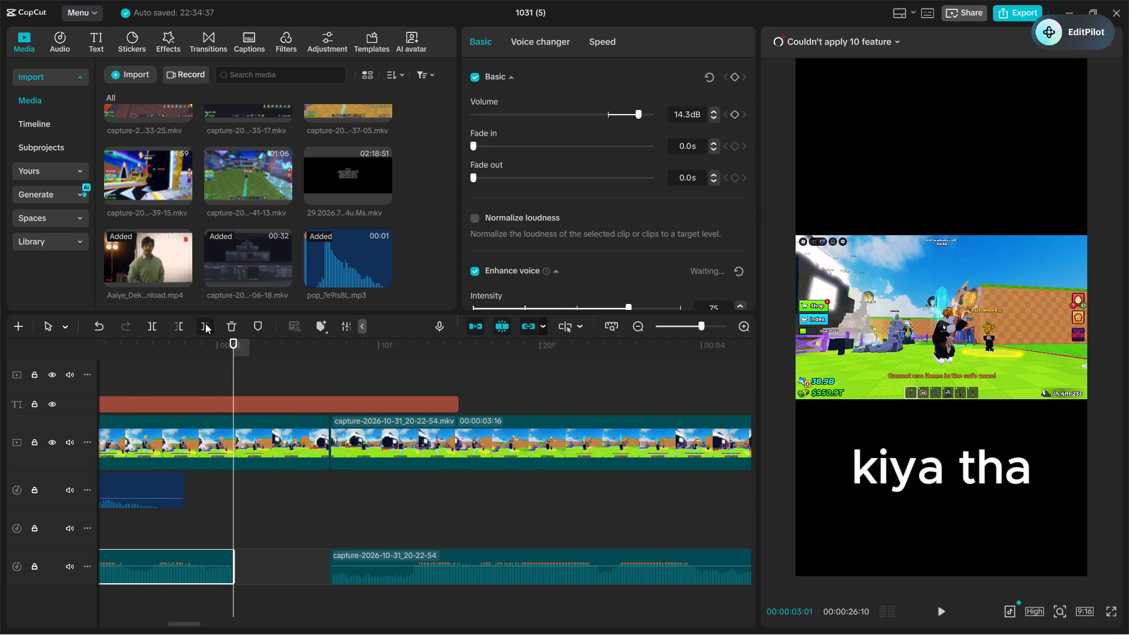
# Replay the opening captions' section to about 6 seconds, checking the voice audio around the cut after the trimmed first voice clip.
pyautogui.click(203, 537)
pyautogui.press('space')
pyautogui.hotkey('ctrl', '-')
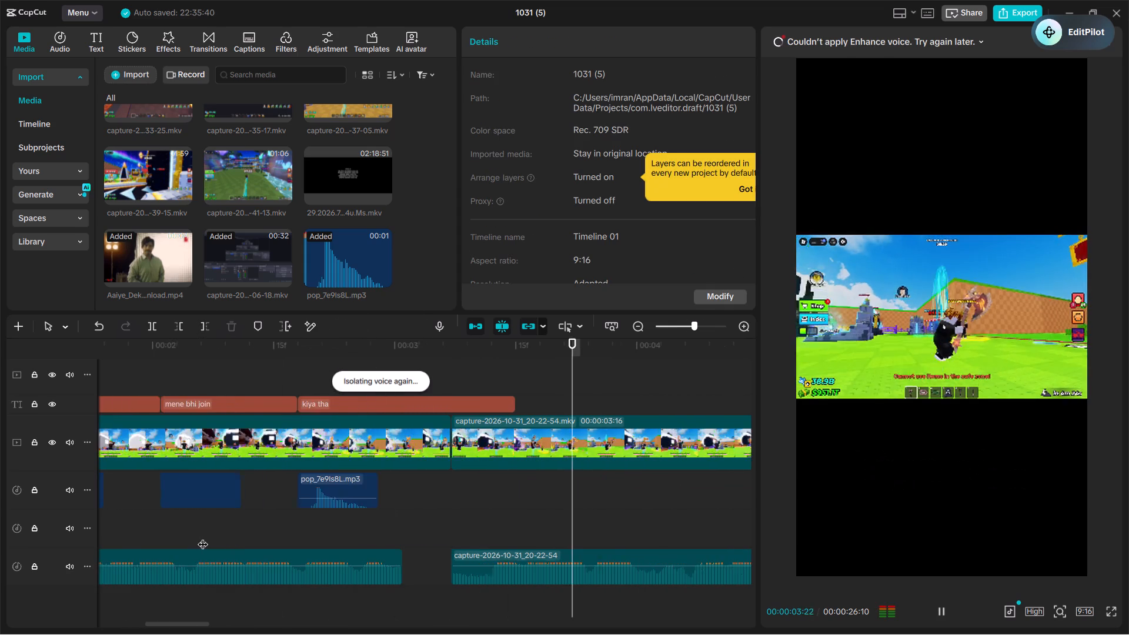
pyautogui.hotkey('ctrl', '-')
pyautogui.press('space')
pyautogui.click(282, 488)
pyautogui.moveTo(278, 486); pyautogui.dragTo(182, 524)
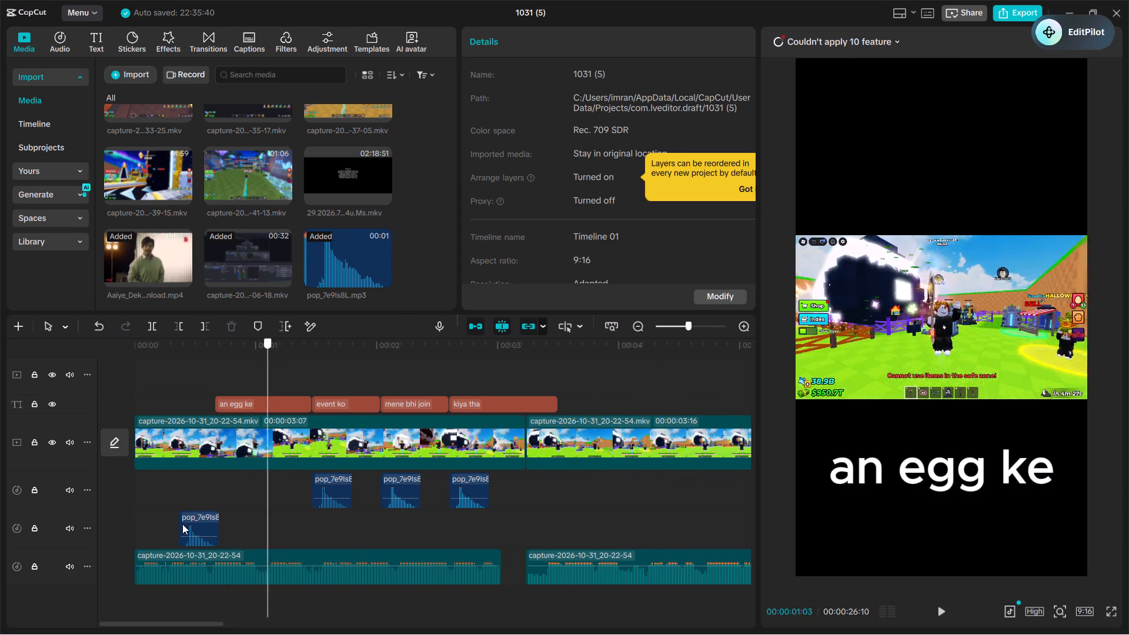
pyautogui.moveTo(182, 524); pyautogui.dragTo(54, 570)
pyautogui.press('space')
pyautogui.hotkey('ctrl', '-')
pyautogui.hotkey('ctrl', '-')
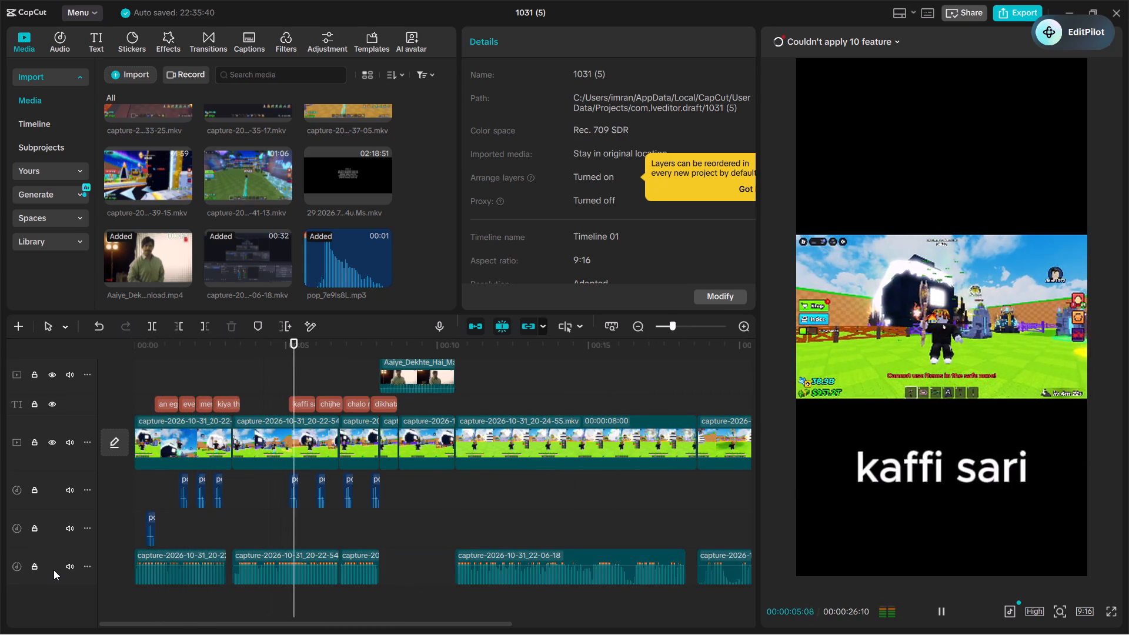
pyautogui.press('space')
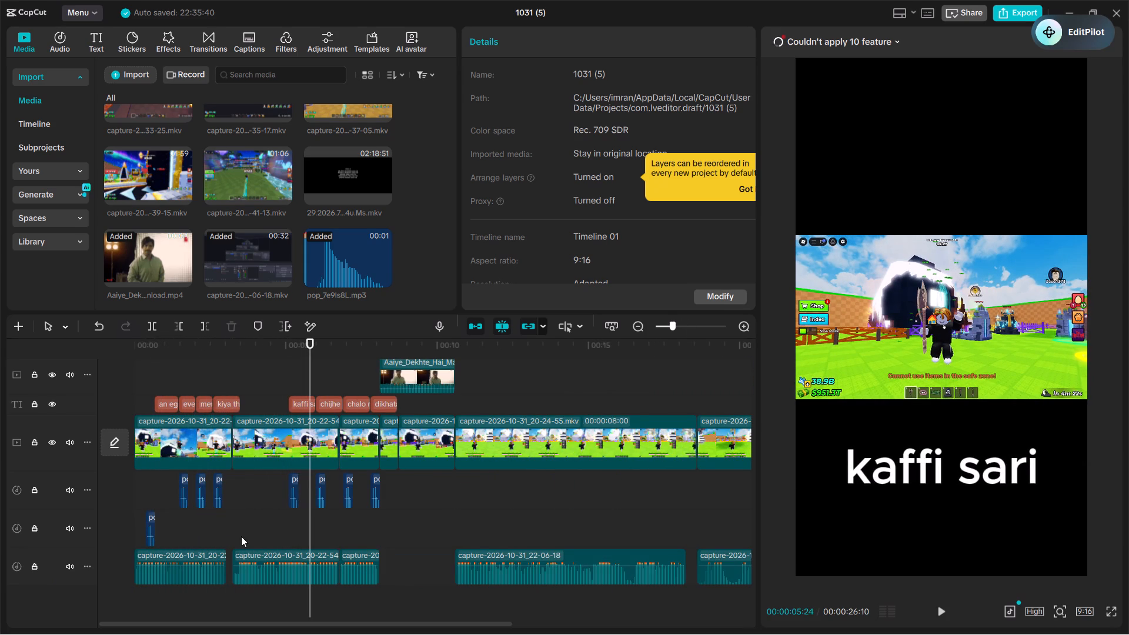
# Trim the start of the second extracted voice clip forward to 00:00:03:15.
pyautogui.click(241, 536)
pyautogui.click(242, 573)
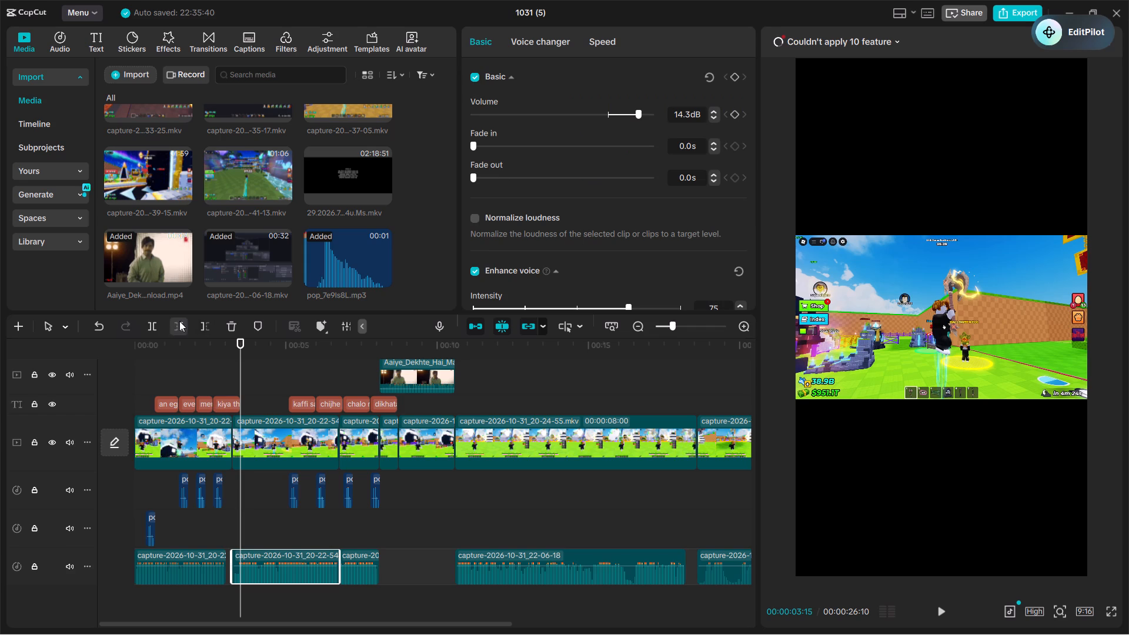
pyautogui.click(179, 321)
# Move the second and third extracted voice clips together onto a new lowest audio track, starting at about 3 seconds, where the first voice clip ends.
pyautogui.moveTo(383, 564); pyautogui.dragTo(270, 578)
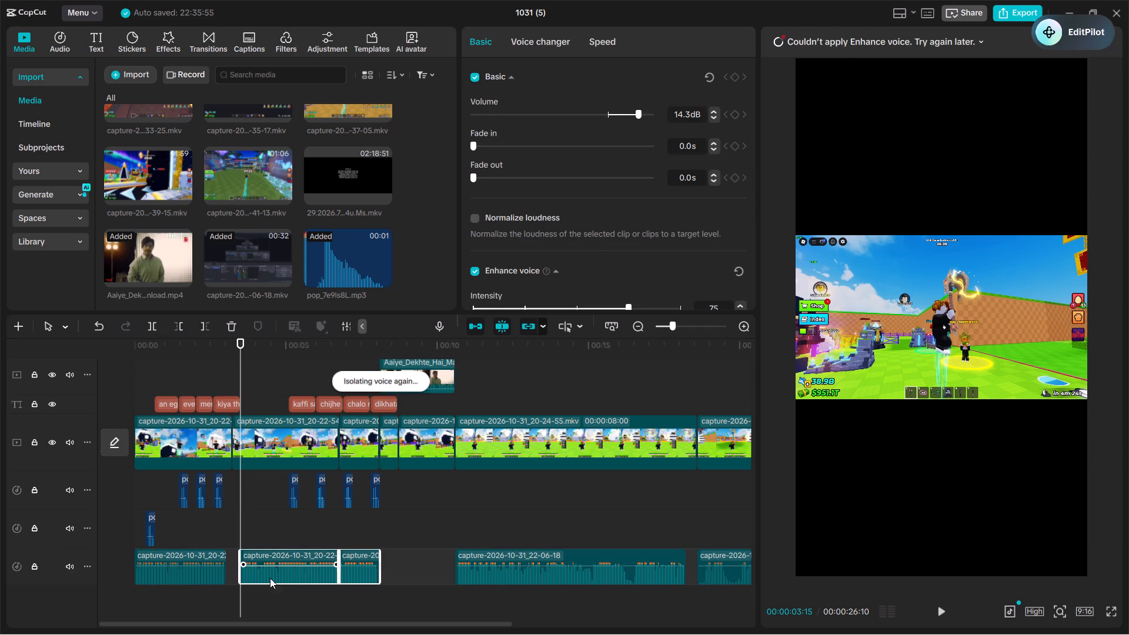
pyautogui.moveTo(286, 567); pyautogui.dragTo(270, 575)
pyautogui.hotkey('ctrl', 'z')
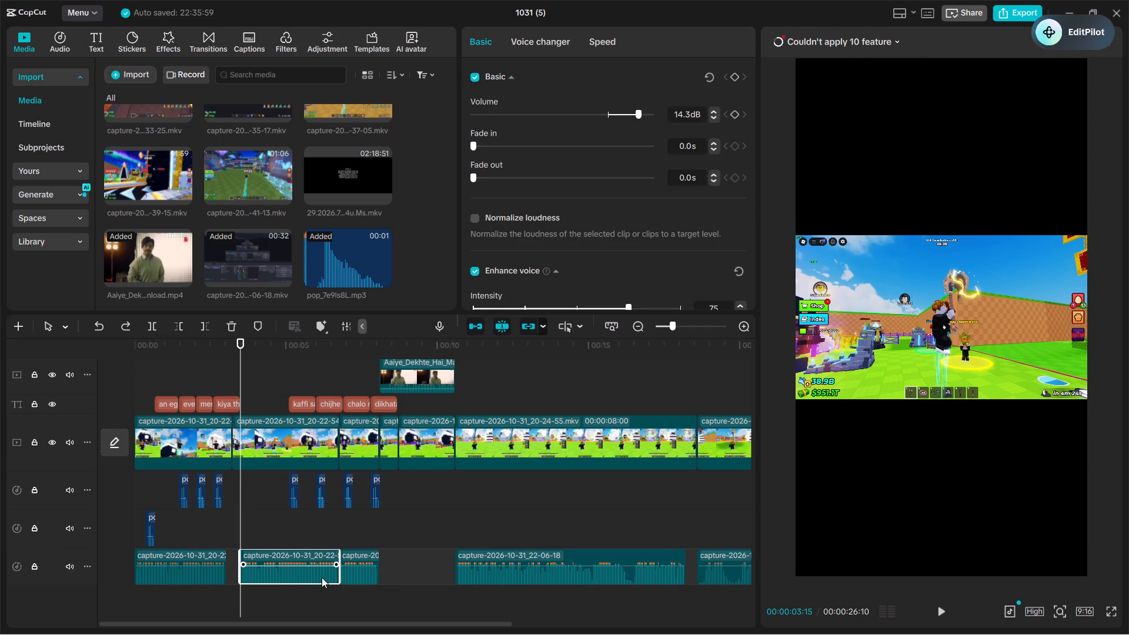
pyautogui.moveTo(403, 565); pyautogui.dragTo(275, 590)
pyautogui.moveTo(301, 573); pyautogui.dragTo(275, 577)
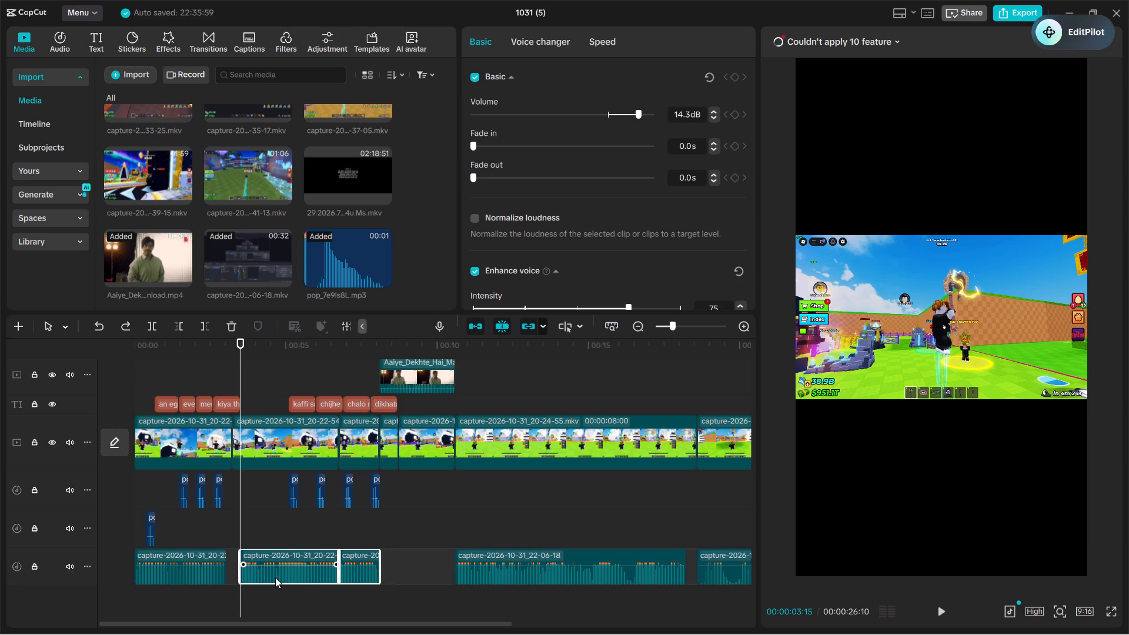
pyautogui.moveTo(275, 577); pyautogui.dragTo(283, 577)
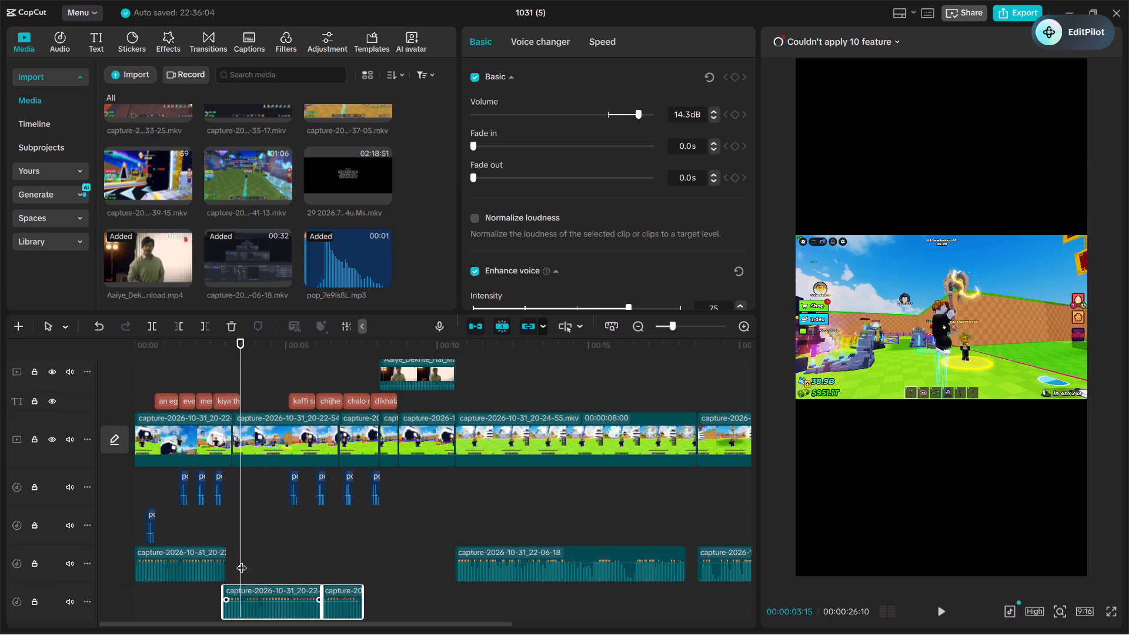
# Replay the short to about 12 seconds and shift the third extracted voice clip slightly later, leaving a gap of about 0.3 seconds before it.
pyautogui.click(196, 532)
pyautogui.moveTo(196, 532); pyautogui.dragTo(28, 552)
pyautogui.press('space')
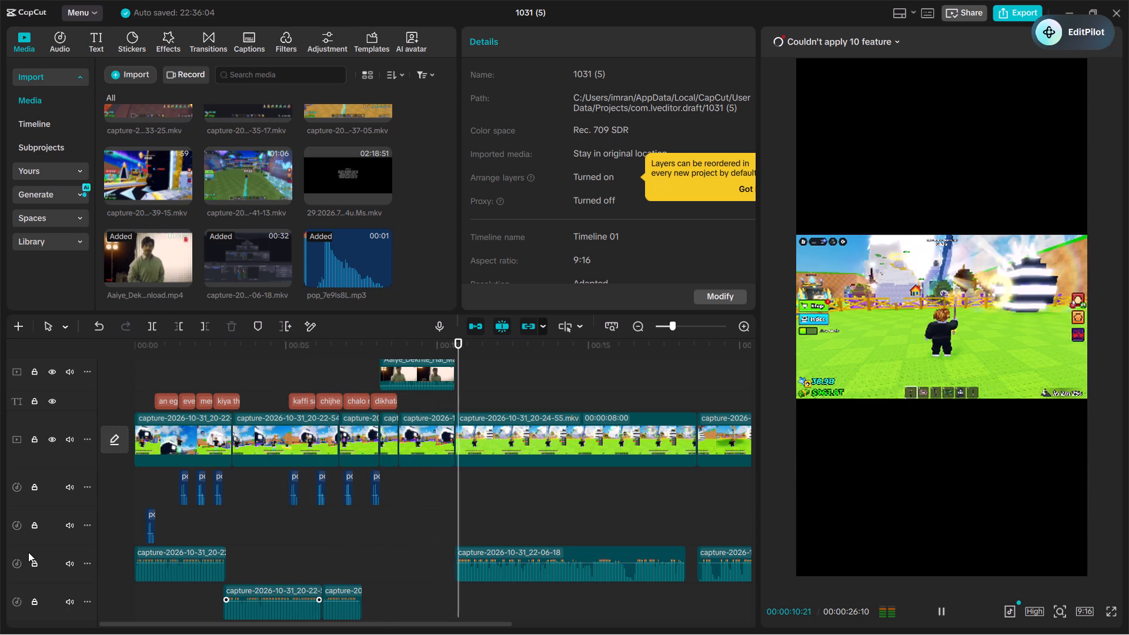
pyautogui.press('space')
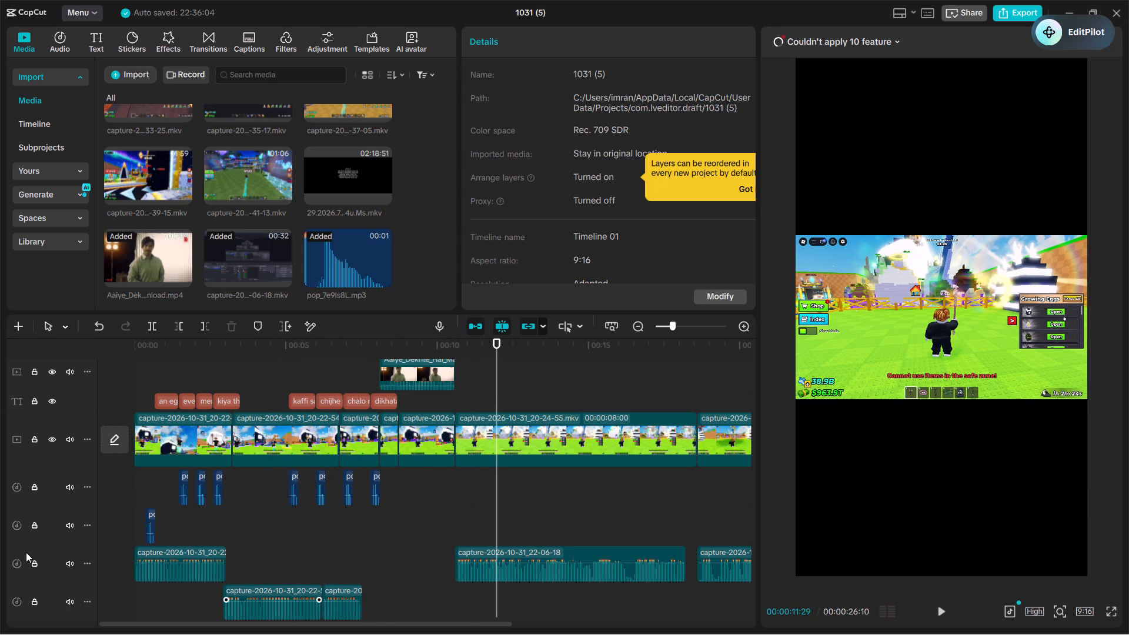
pyautogui.click(350, 606)
pyautogui.moveTo(350, 606); pyautogui.dragTo(358, 604)
# Replay the section from about 4 to 12 seconds, and cue the playhead to 00:00:10:18 at the start of the 20-24-55 gameplay clip.
pyautogui.click(255, 552)
pyautogui.press('space')
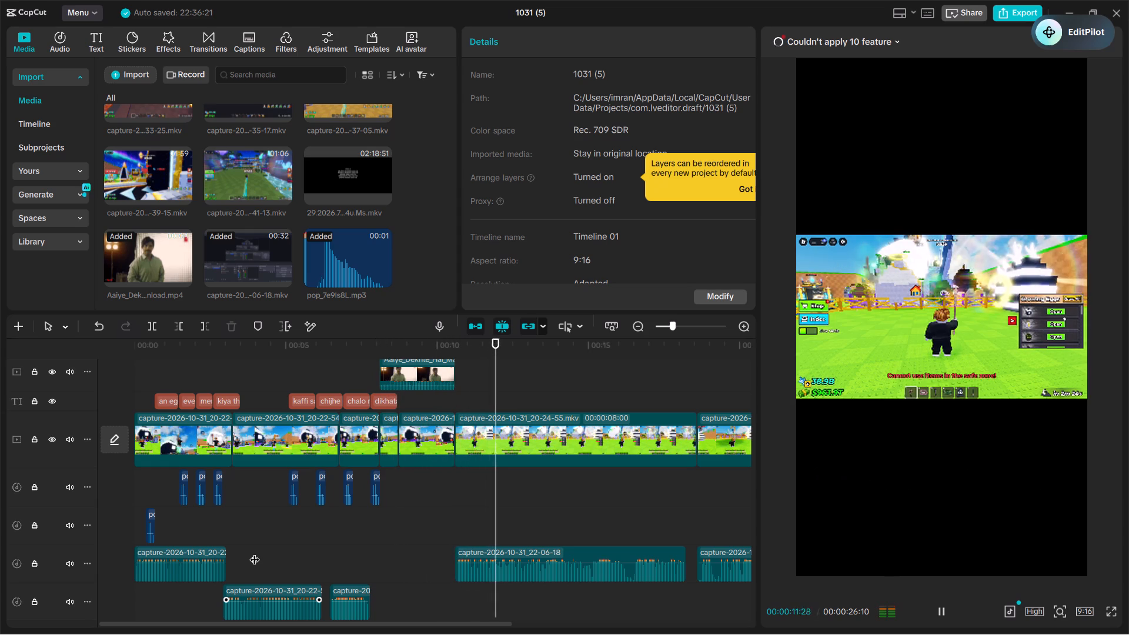
pyautogui.press('space')
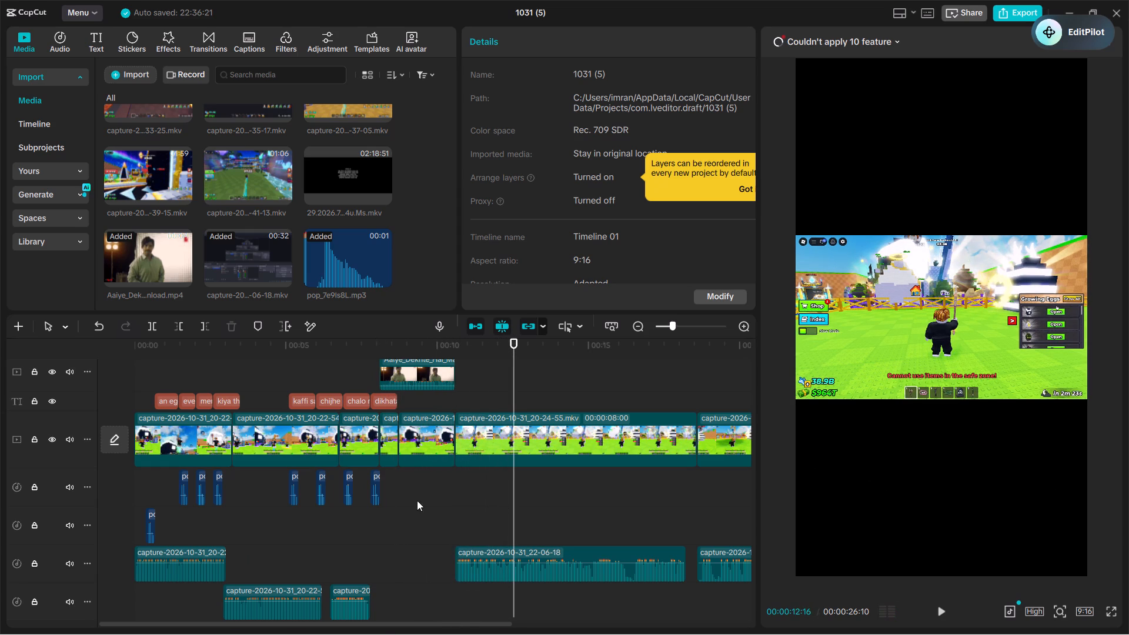
pyautogui.click(445, 516)
pyautogui.press('space')
pyautogui.press('space')
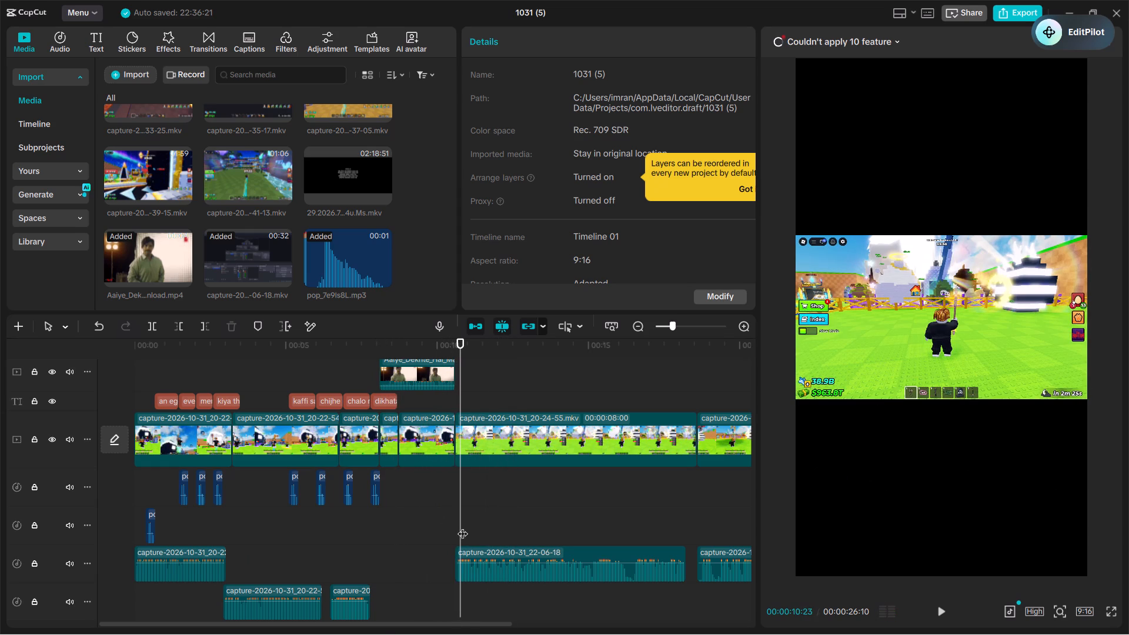
pyautogui.click(458, 534)
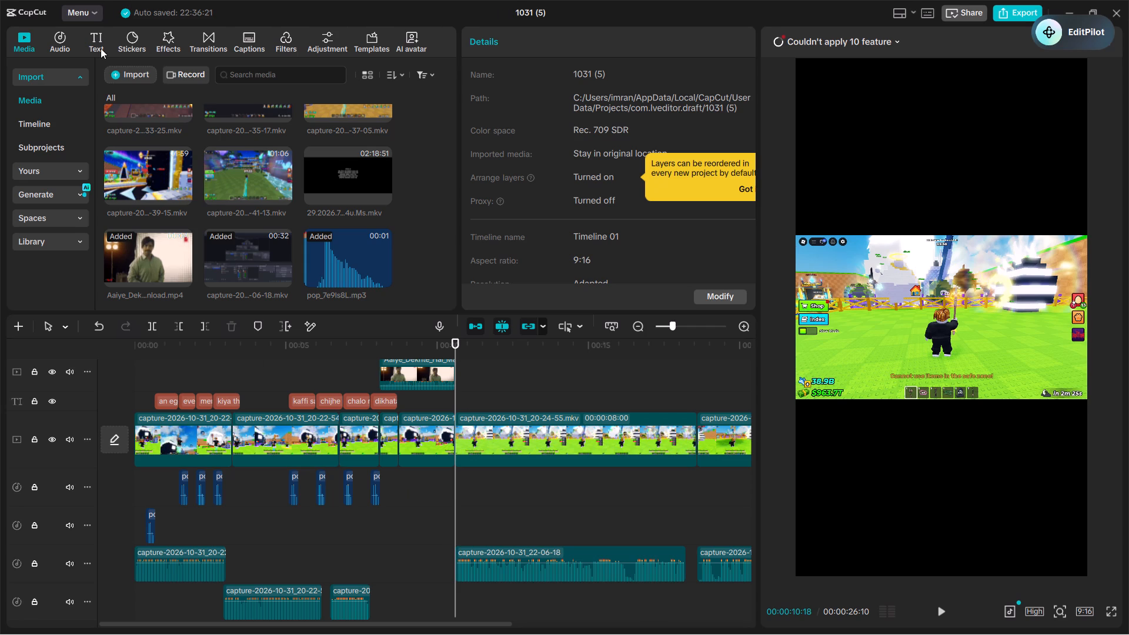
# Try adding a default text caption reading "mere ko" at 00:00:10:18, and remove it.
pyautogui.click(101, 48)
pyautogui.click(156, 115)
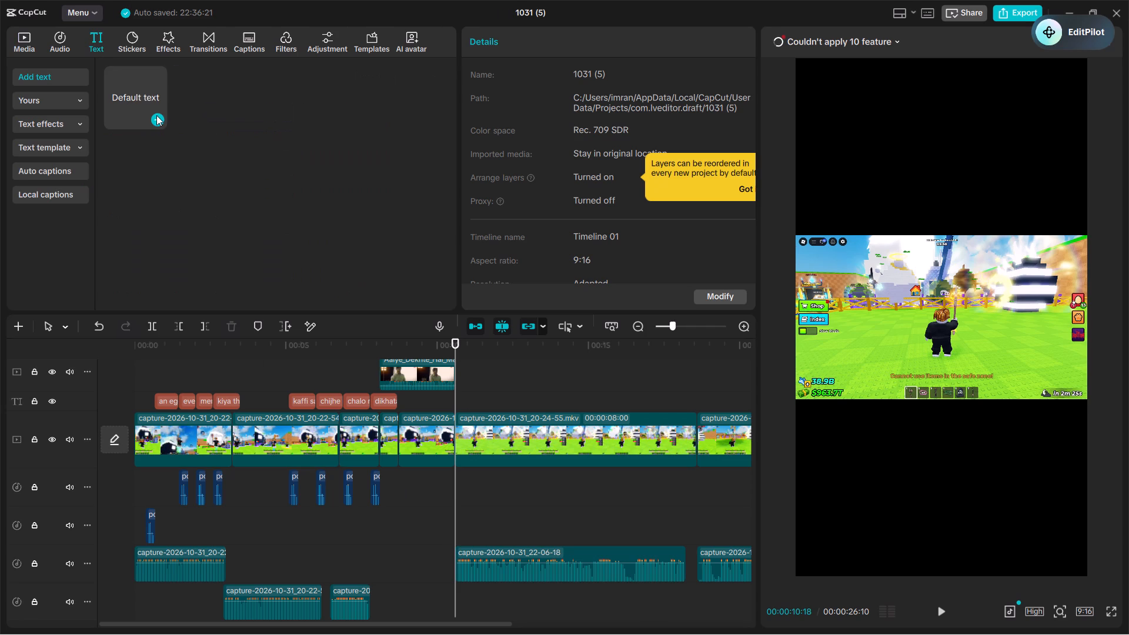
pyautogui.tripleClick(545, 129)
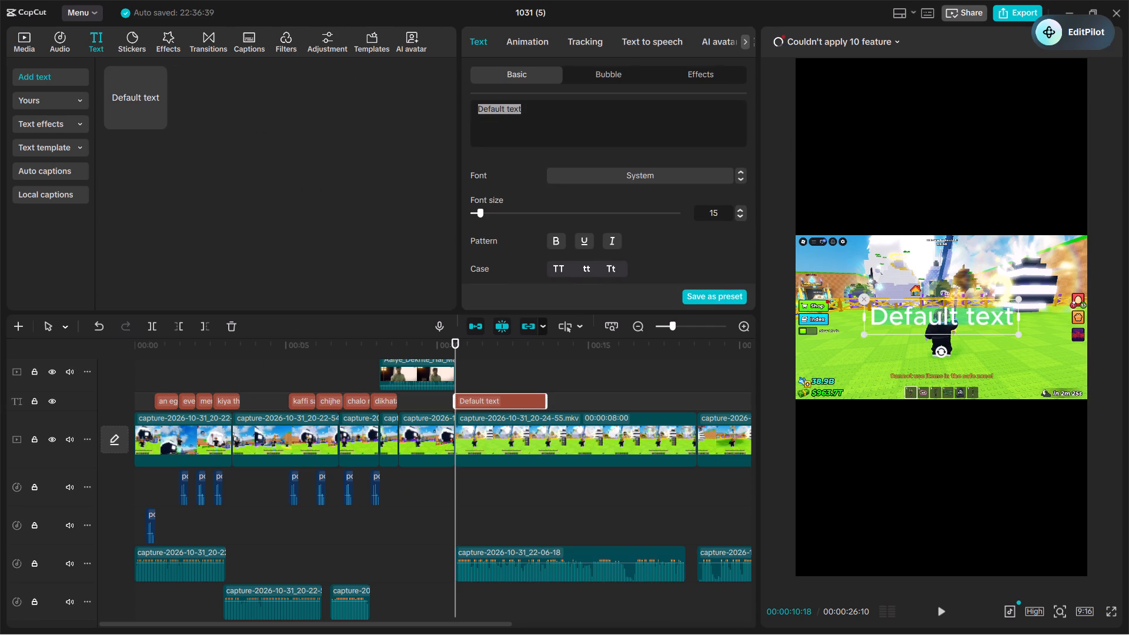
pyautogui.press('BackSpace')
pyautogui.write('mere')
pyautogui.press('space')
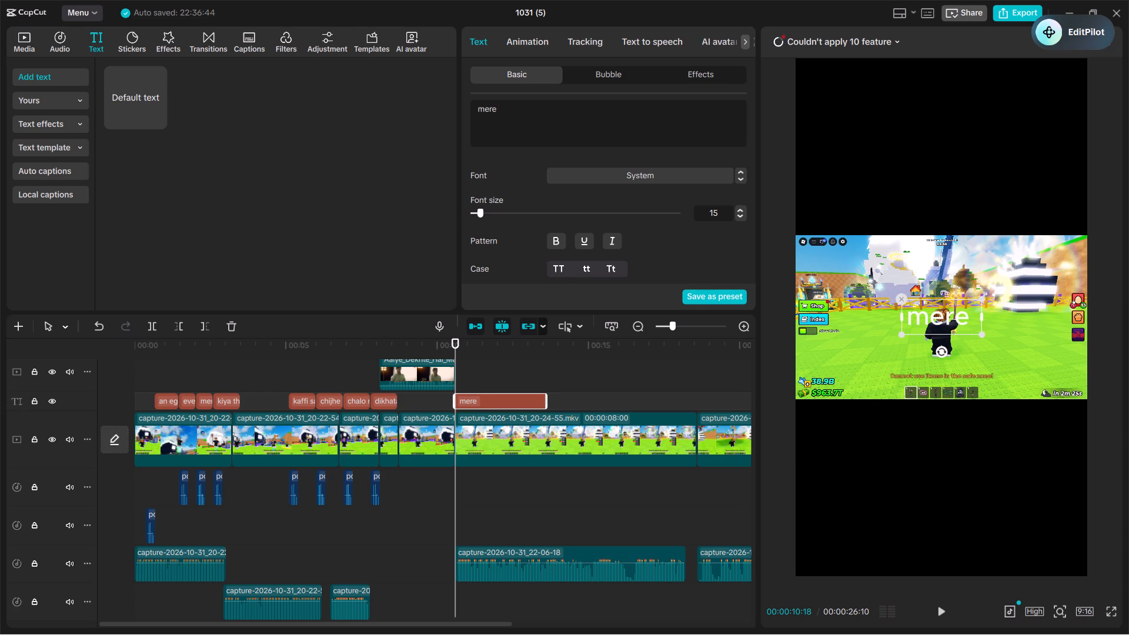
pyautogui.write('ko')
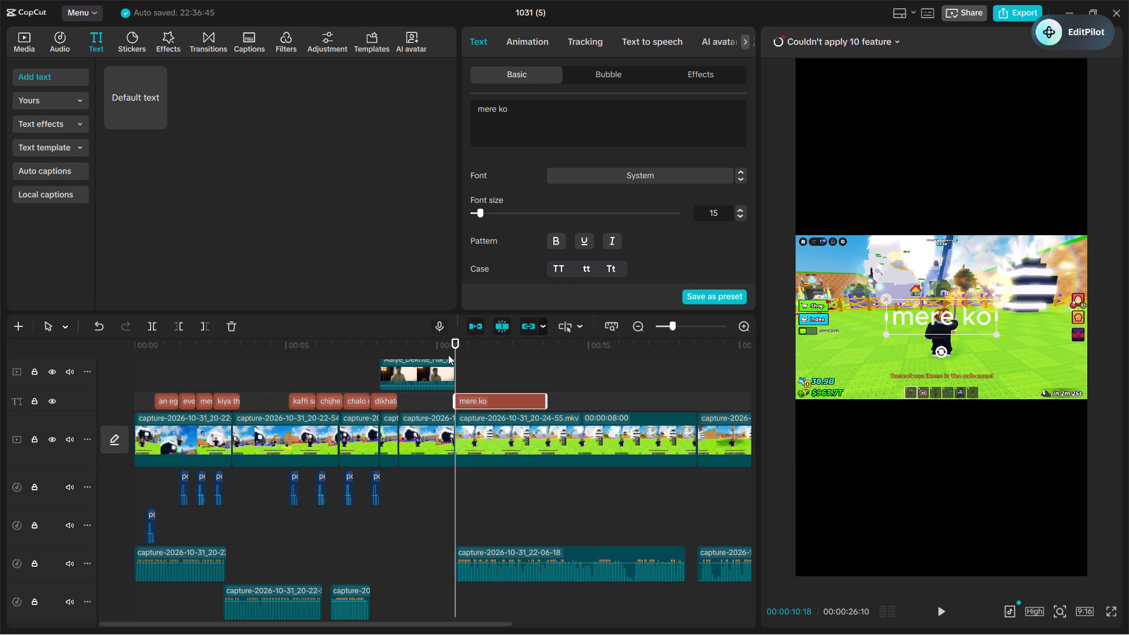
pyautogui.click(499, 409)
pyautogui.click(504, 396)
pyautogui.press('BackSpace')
# Copy the "dikhata hu" caption to 00:00:10:18 and change the copy's text to "to mere ko".
pyautogui.click(386, 396)
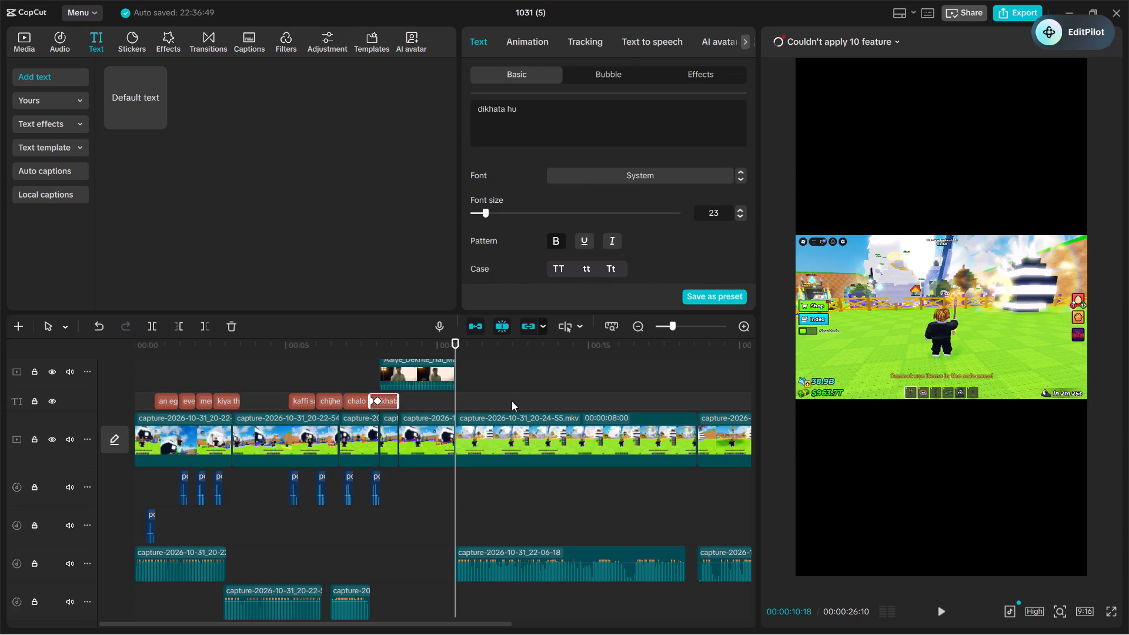
pyautogui.hotkey('ctrl', 'c')
pyautogui.hotkey('ctrl', 'v')
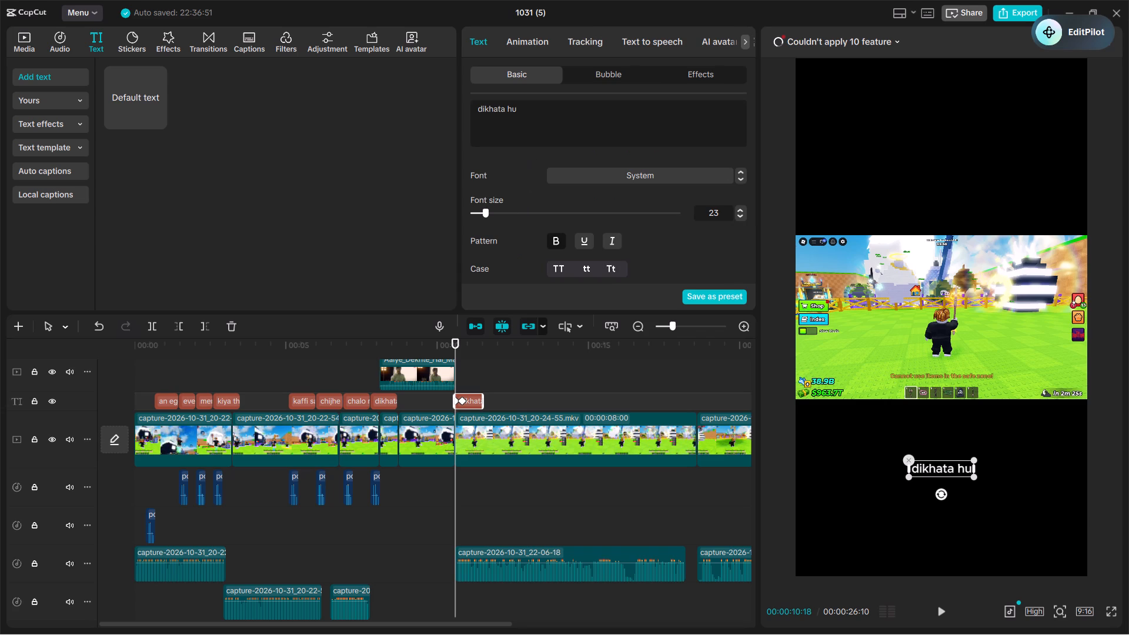
pyautogui.tripleClick(550, 118)
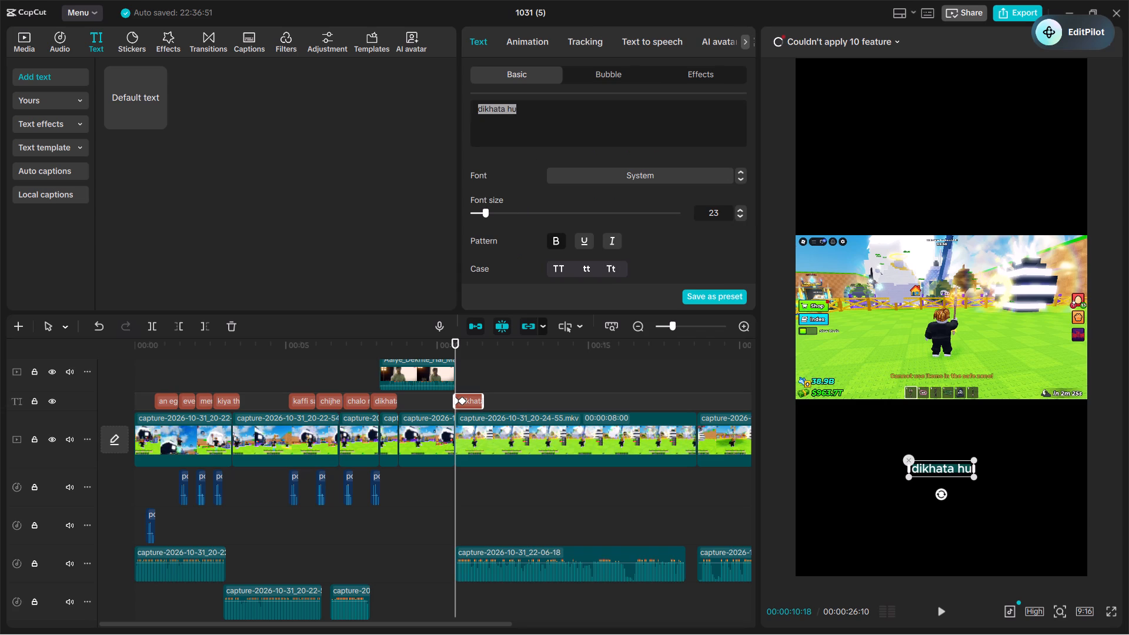
pyautogui.press('BackSpace')
pyautogui.write('to mere kpo')
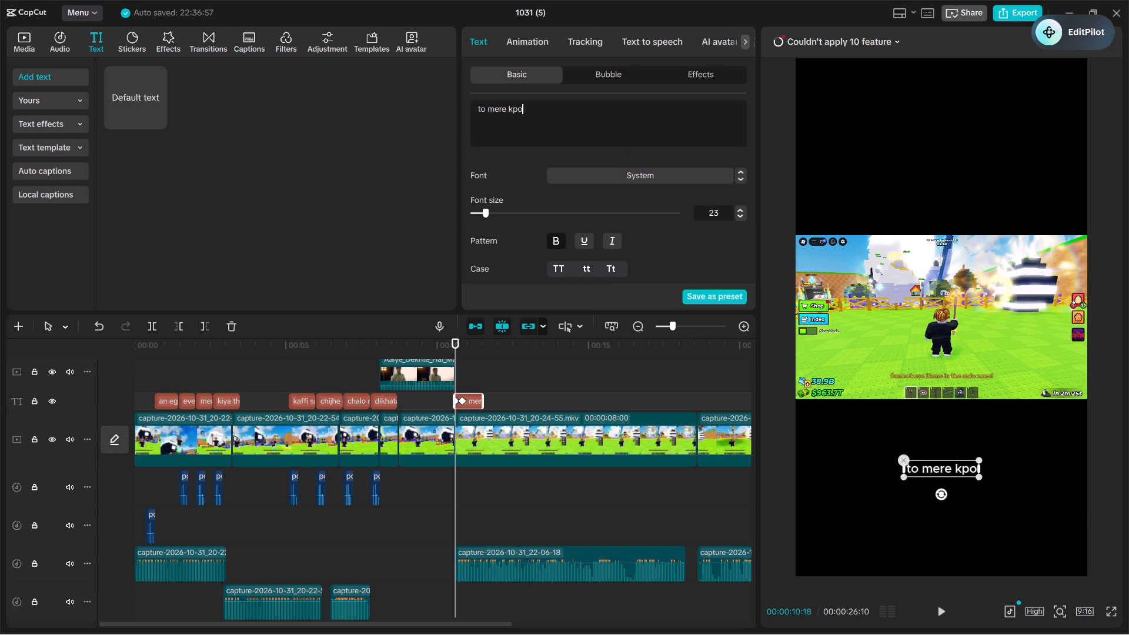
pyautogui.press('BackSpace')
pyautogui.press('BackSpace')
pyautogui.press('o')
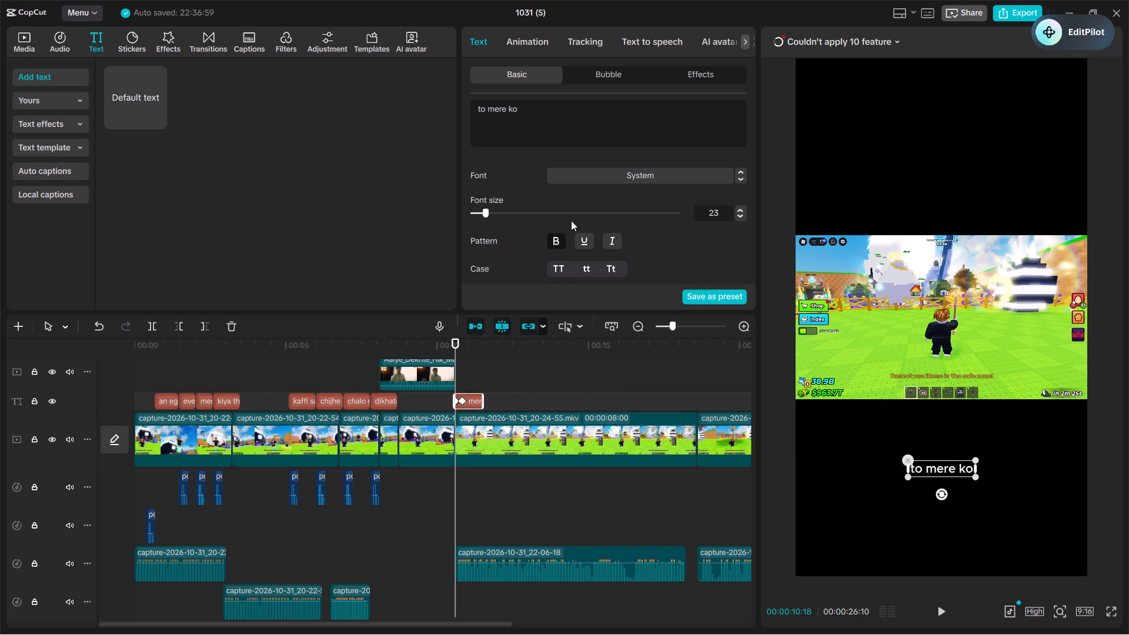
# Replay the "to mere ko" caption against the voice and paste another copy of the "dikhata hu" caption directly after it at 00:00:11:15.
pyautogui.click(450, 532)
pyautogui.press('space')
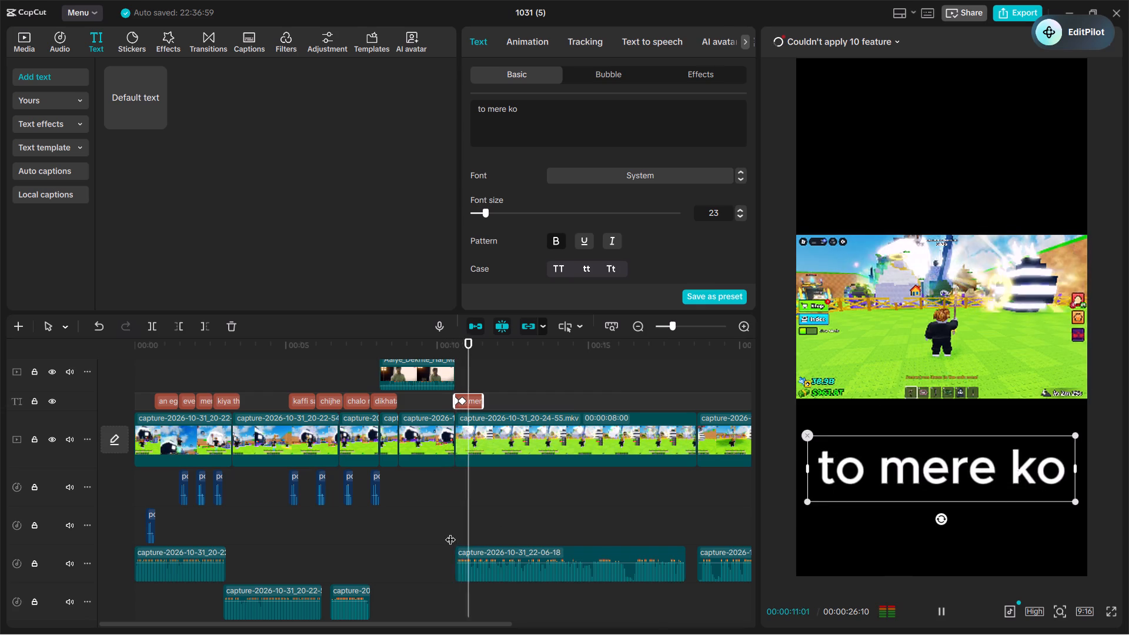
pyautogui.press('space')
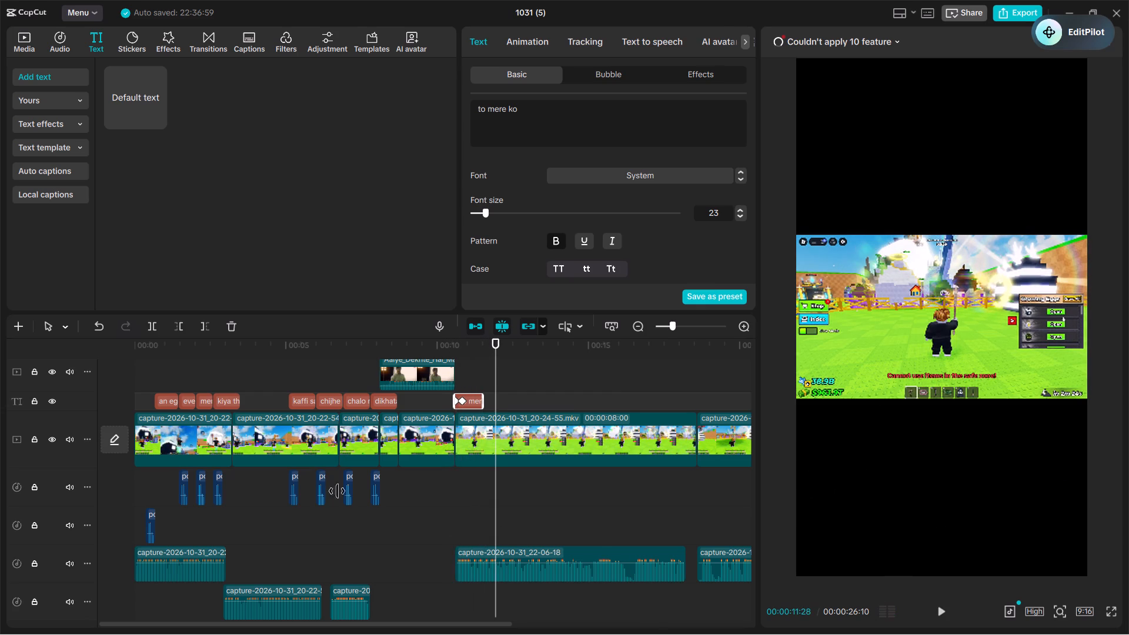
pyautogui.moveTo(494, 467); pyautogui.dragTo(466, 491)
pyautogui.click(476, 489)
pyautogui.moveTo(476, 489); pyautogui.dragTo(481, 491)
pyautogui.press('space')
pyautogui.press('space')
pyautogui.click(481, 491)
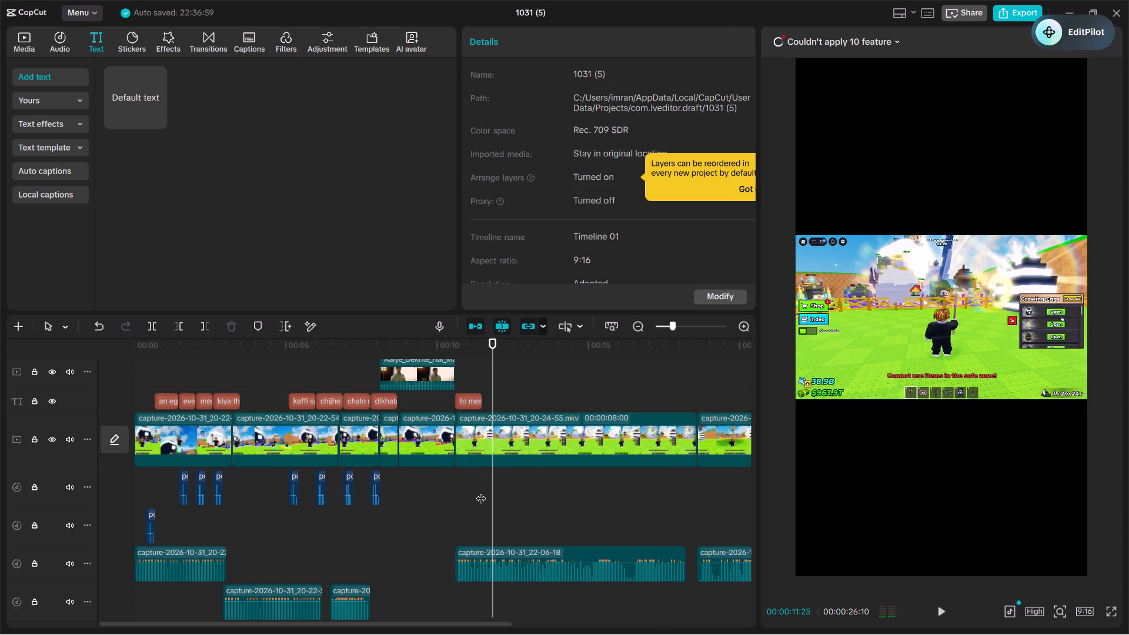
pyautogui.hotkey('ctrl', 'v')
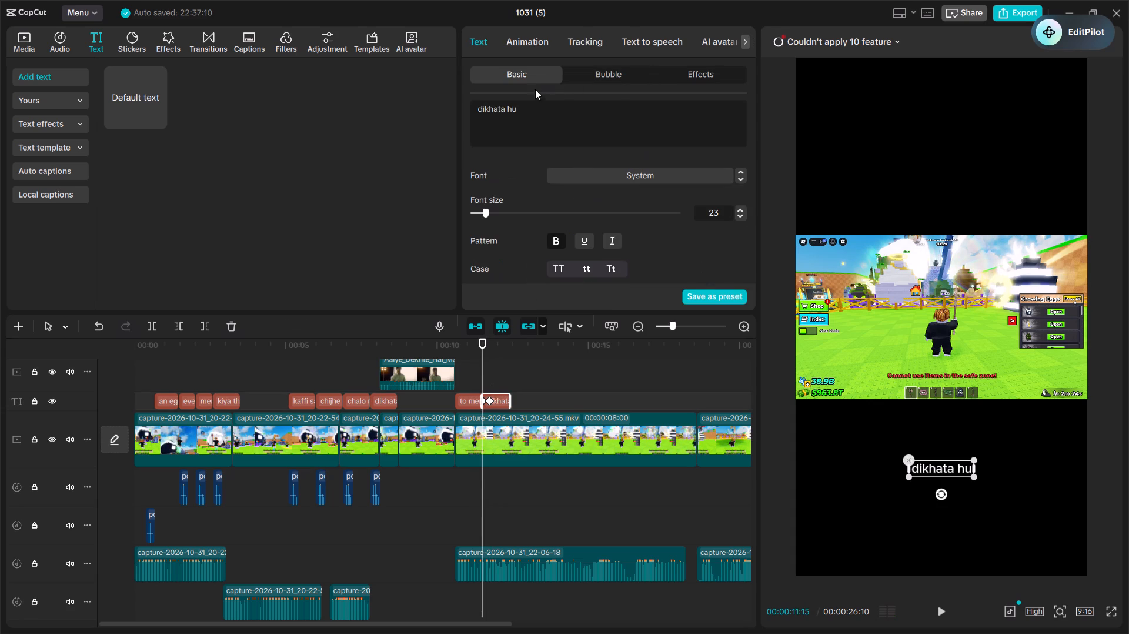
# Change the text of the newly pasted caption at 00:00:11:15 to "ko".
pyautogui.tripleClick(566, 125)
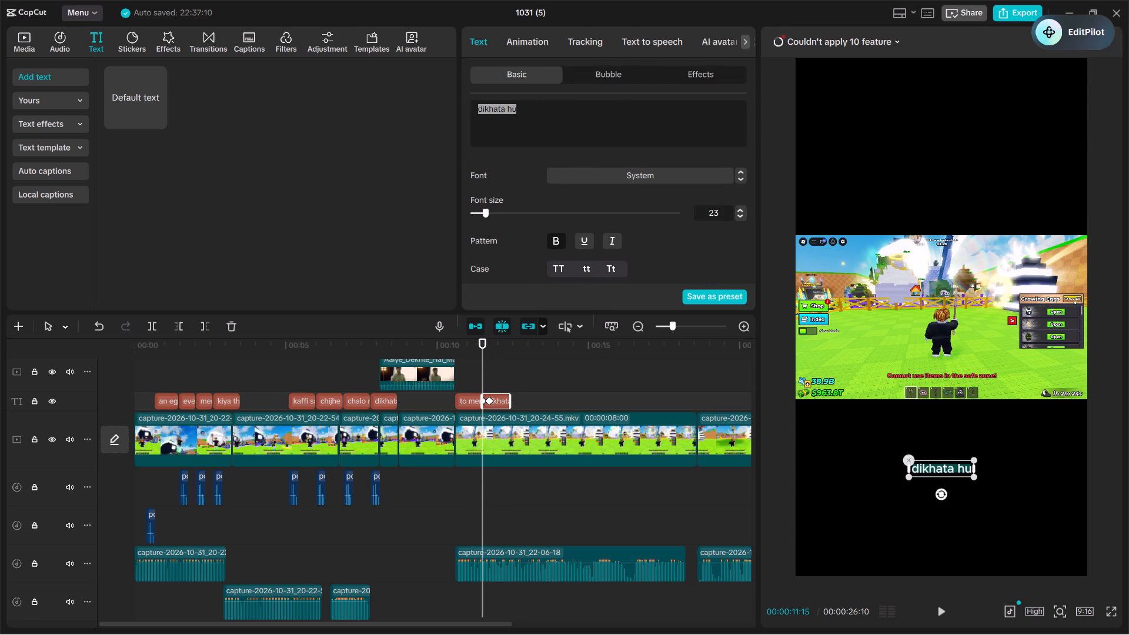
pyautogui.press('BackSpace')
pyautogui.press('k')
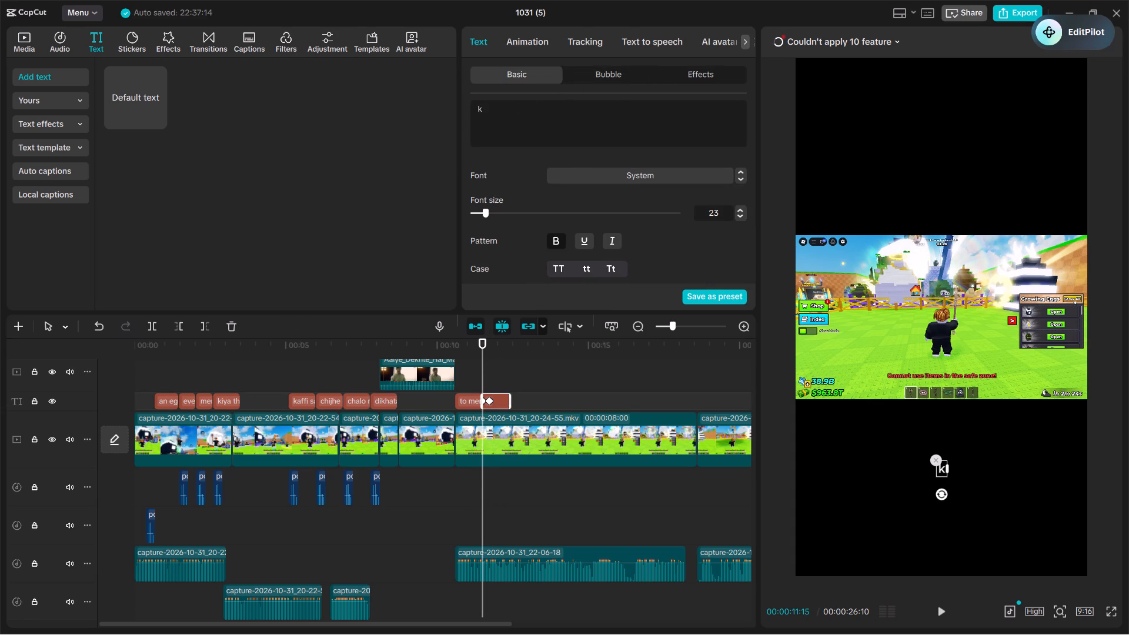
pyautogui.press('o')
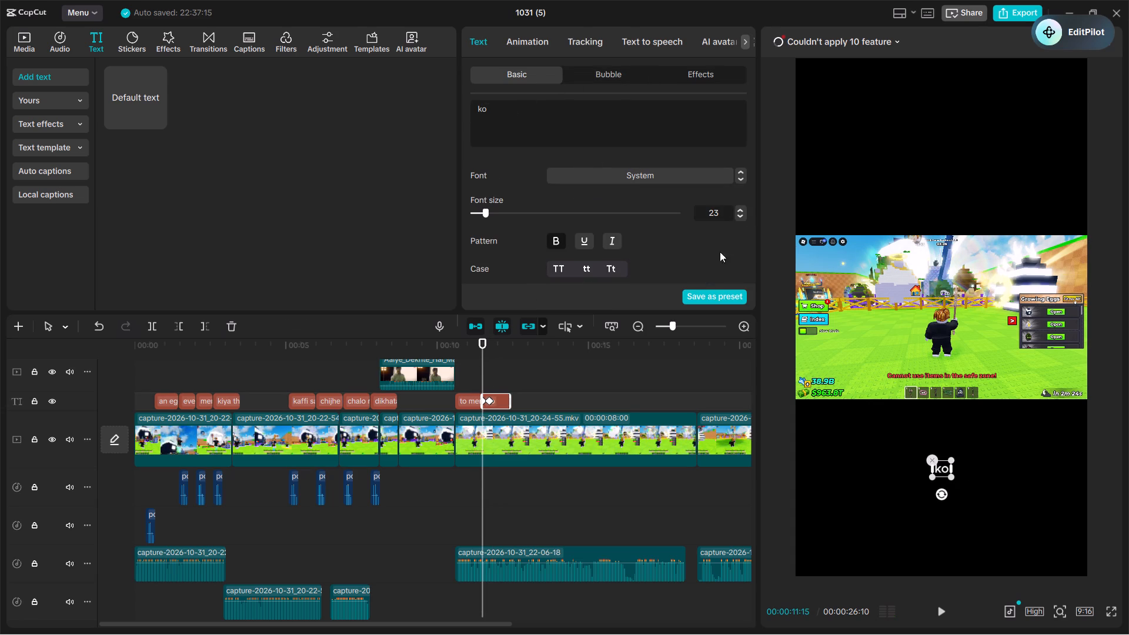
# Change the text of the caption at 00:00:11:15 from "ko" to "is update ke start".
pyautogui.click(470, 396)
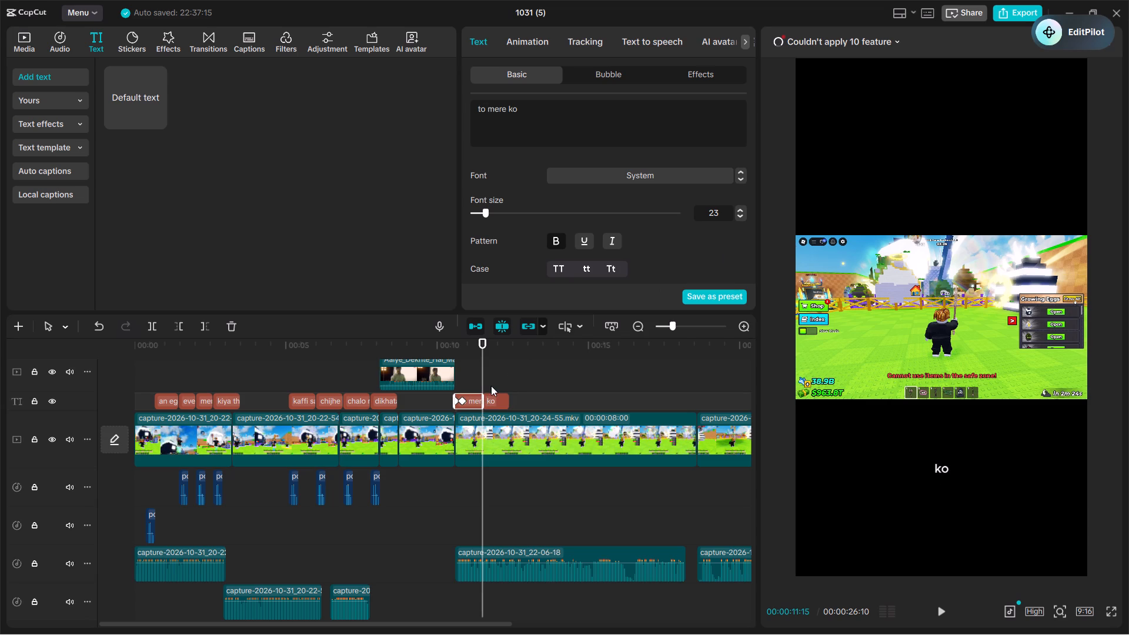
pyautogui.click(491, 400)
pyautogui.doubleClick(525, 121)
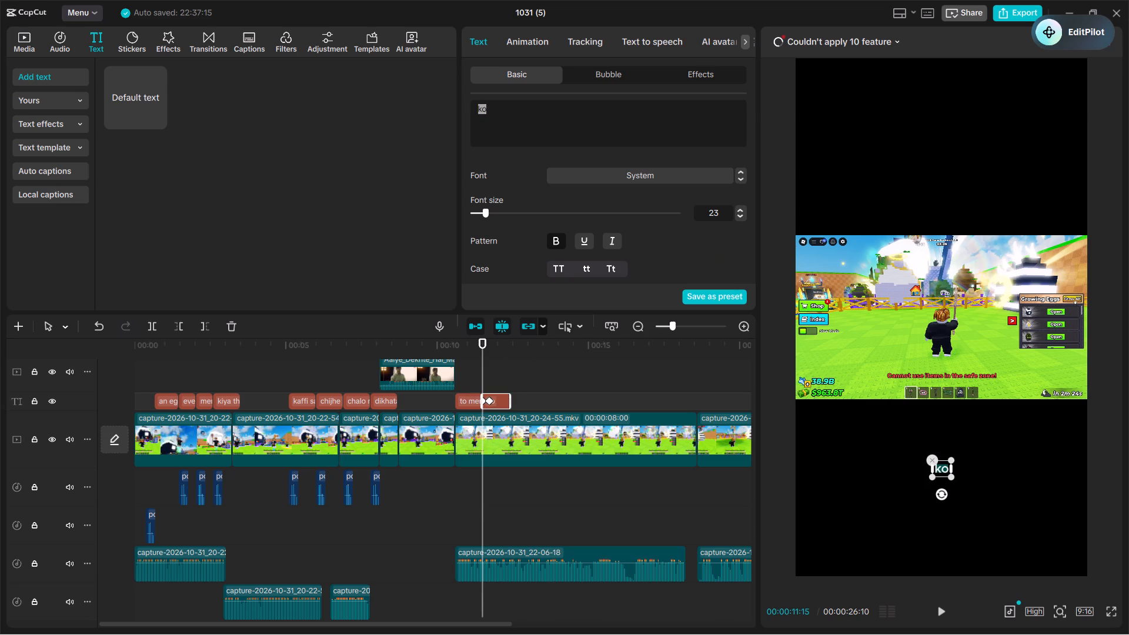
pyautogui.press('BackSpace')
pyautogui.write('is')
pyautogui.press('space')
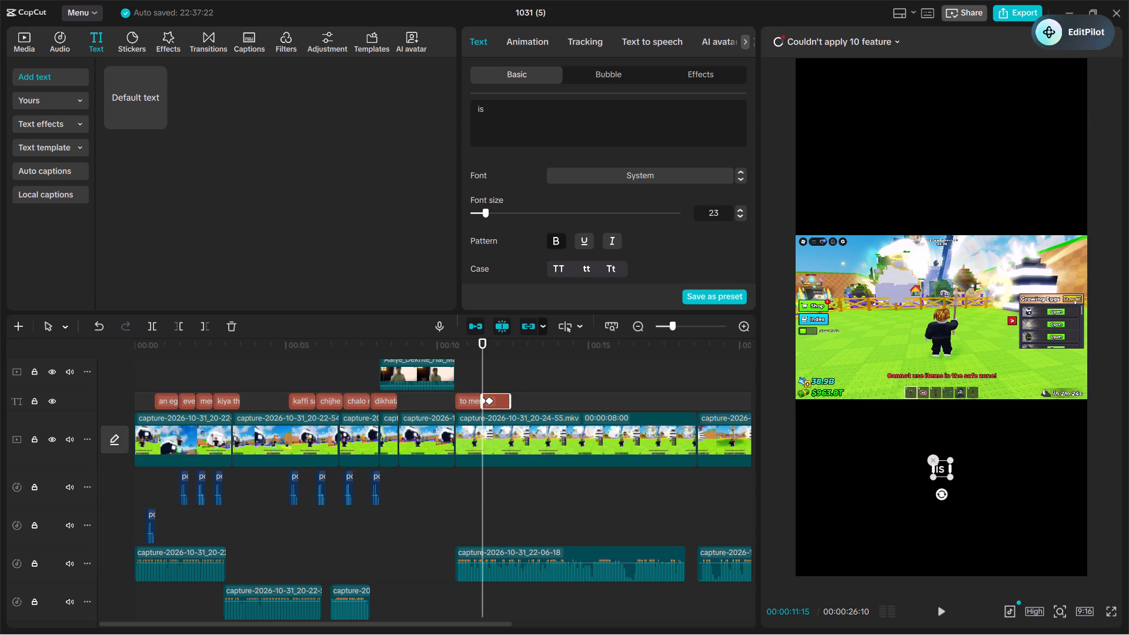
pyautogui.write('update ke')
pyautogui.press('space')
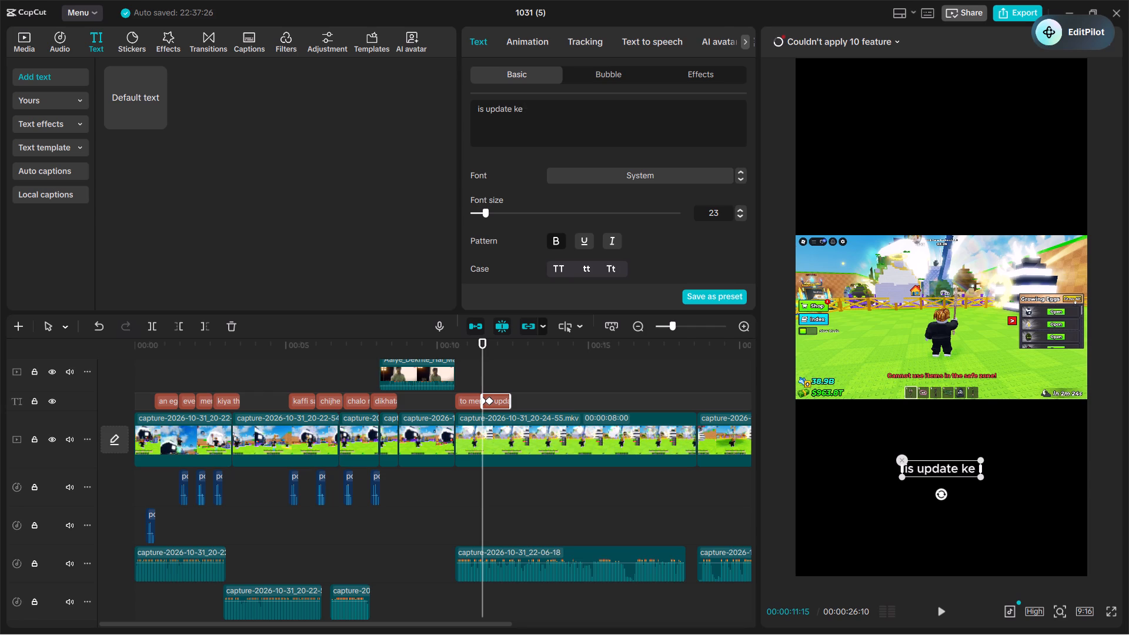
pyautogui.write('sat')
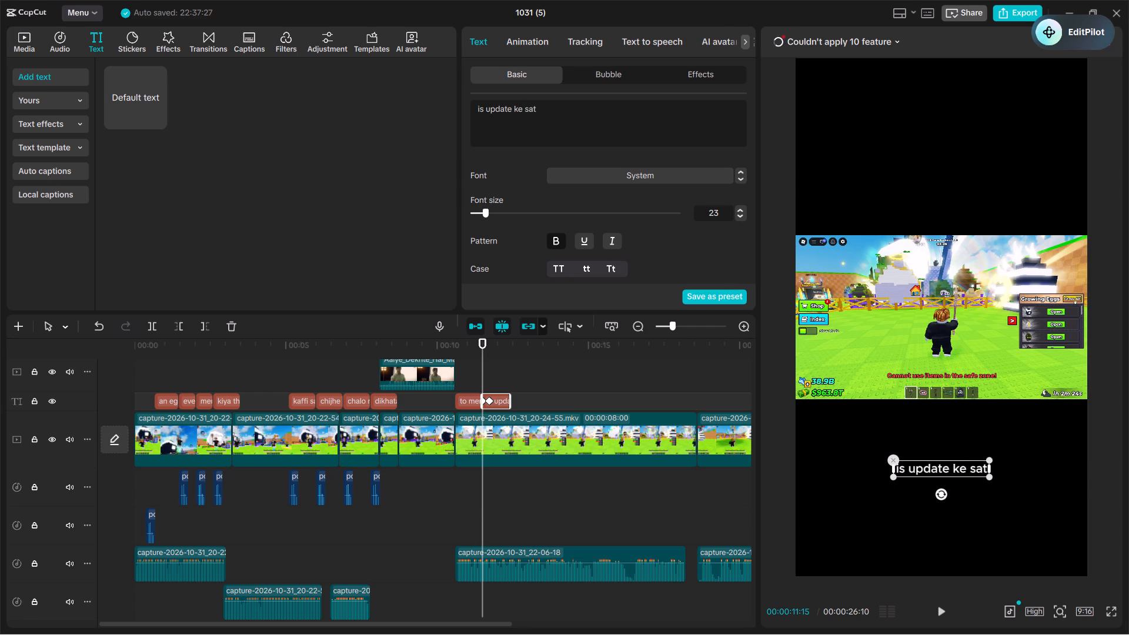
pyautogui.press('BackSpace')
pyautogui.press('BackSpace')
pyautogui.write('tart')
# Replay the caption at 00:00:11:15 against the voice and shorten its text to "is update ke".
pyautogui.click(458, 578)
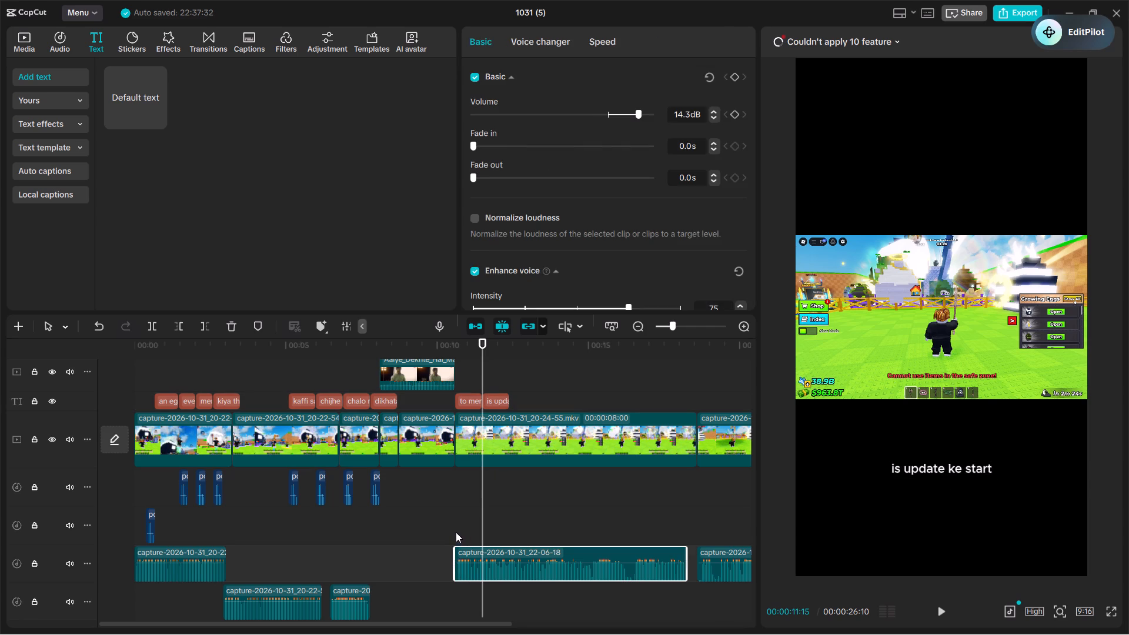
pyautogui.click(456, 532)
pyautogui.press('space')
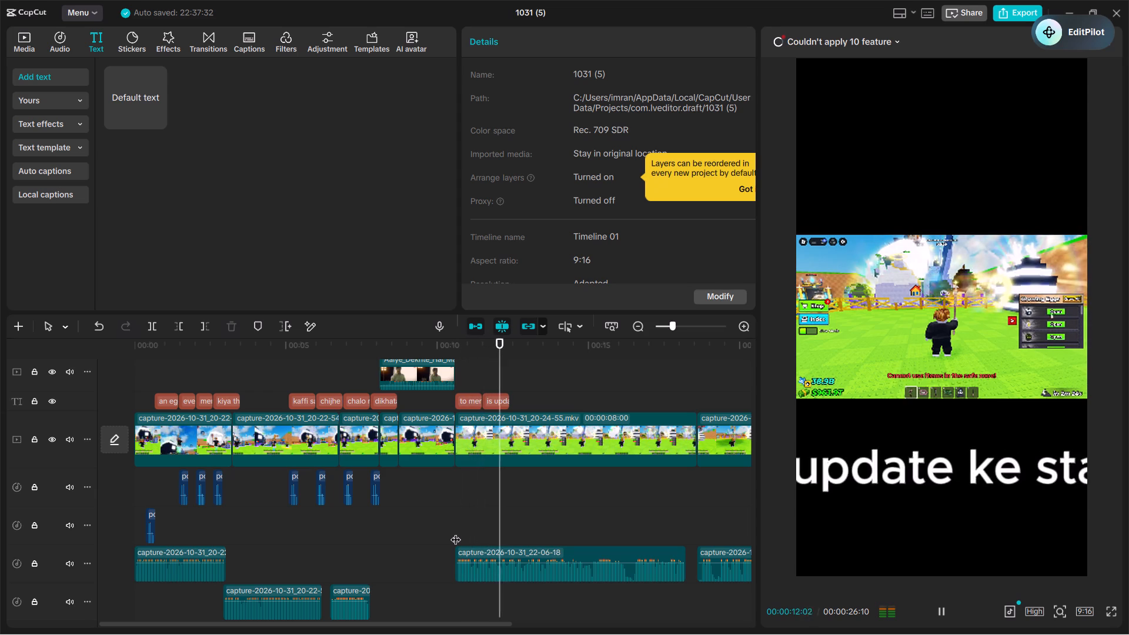
pyautogui.press('space')
pyautogui.click(509, 393)
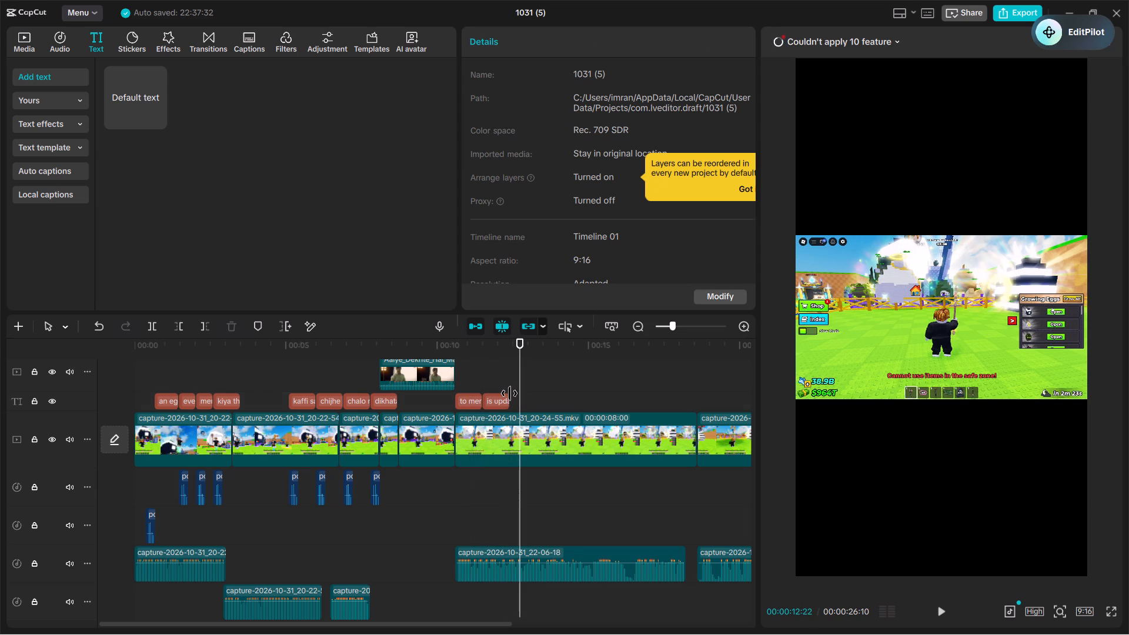
pyautogui.click(561, 126)
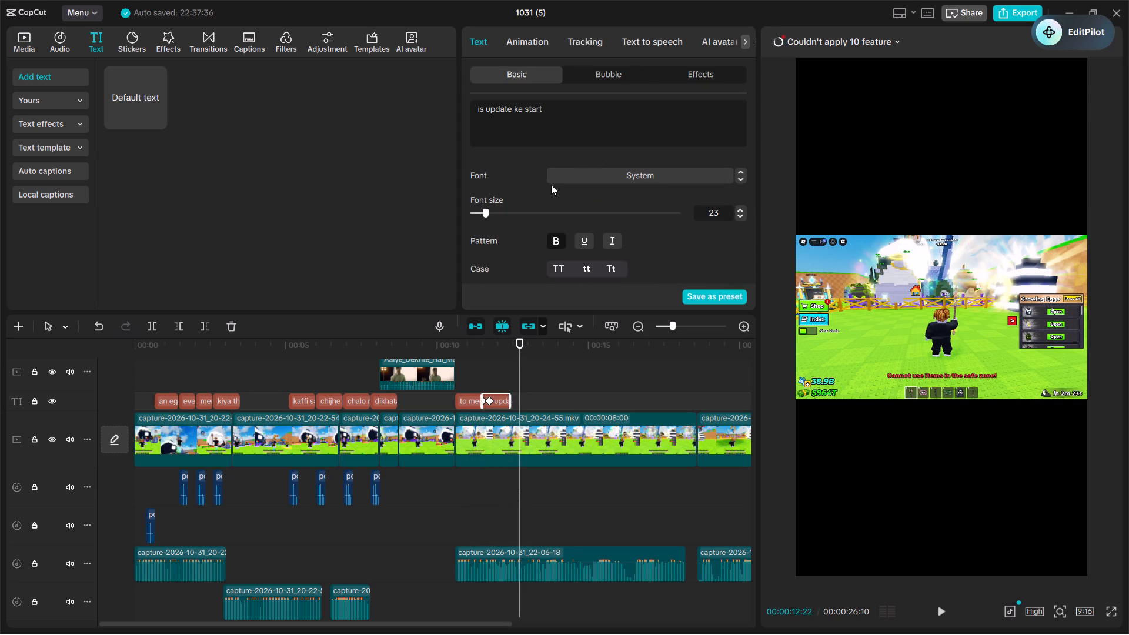
pyautogui.press('BackSpace')
pyautogui.press('BackSpace')
pyautogui.press('BackSpace')
pyautogui.press('BackSpace')
pyautogui.press('BackSpace')
pyautogui.press('BackSpace')
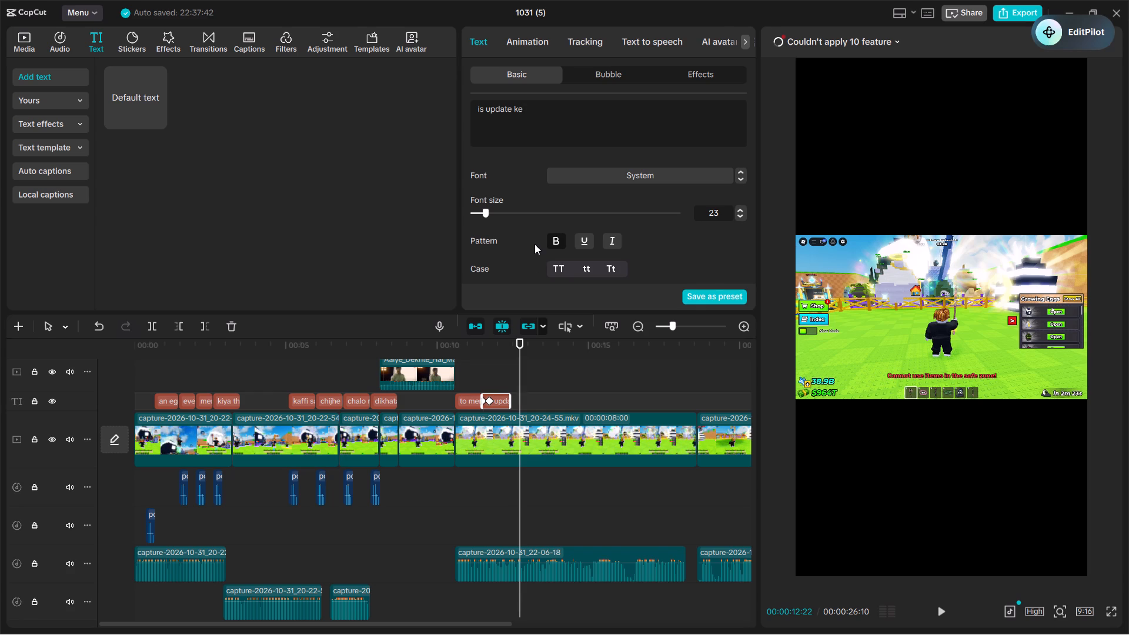
# Paste another copy of the "dikhata hu" caption at 00:00:12:12 and change its text to "starting".
pyautogui.click(505, 370)
pyautogui.moveTo(505, 370); pyautogui.dragTo(506, 377)
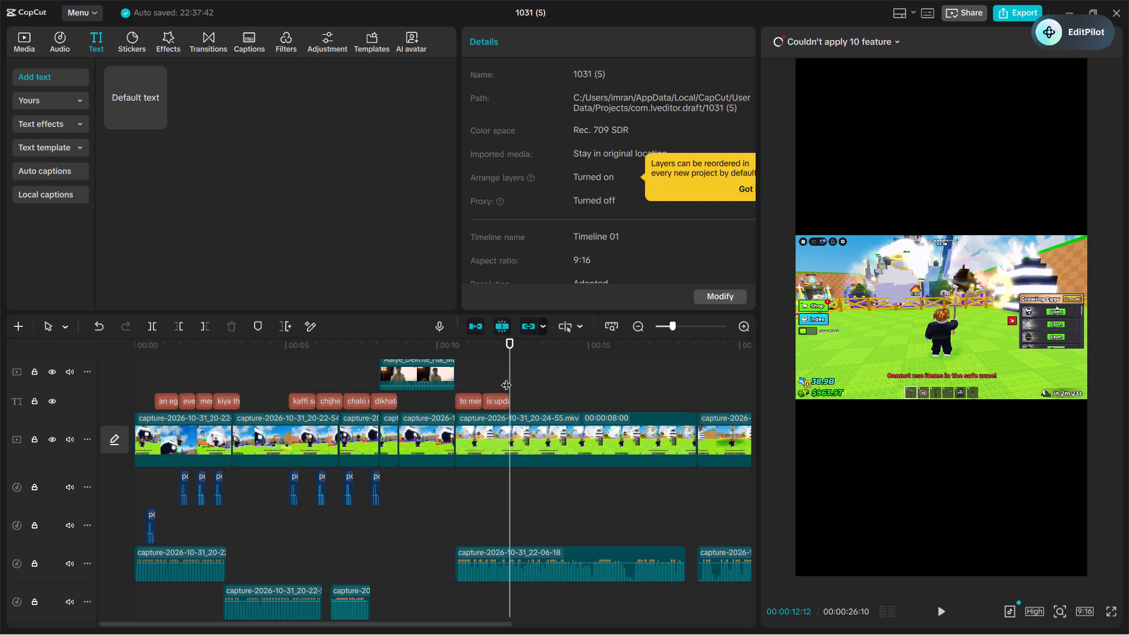
pyautogui.hotkey('shift', 'v')
pyautogui.hotkey('ctrl', 'v')
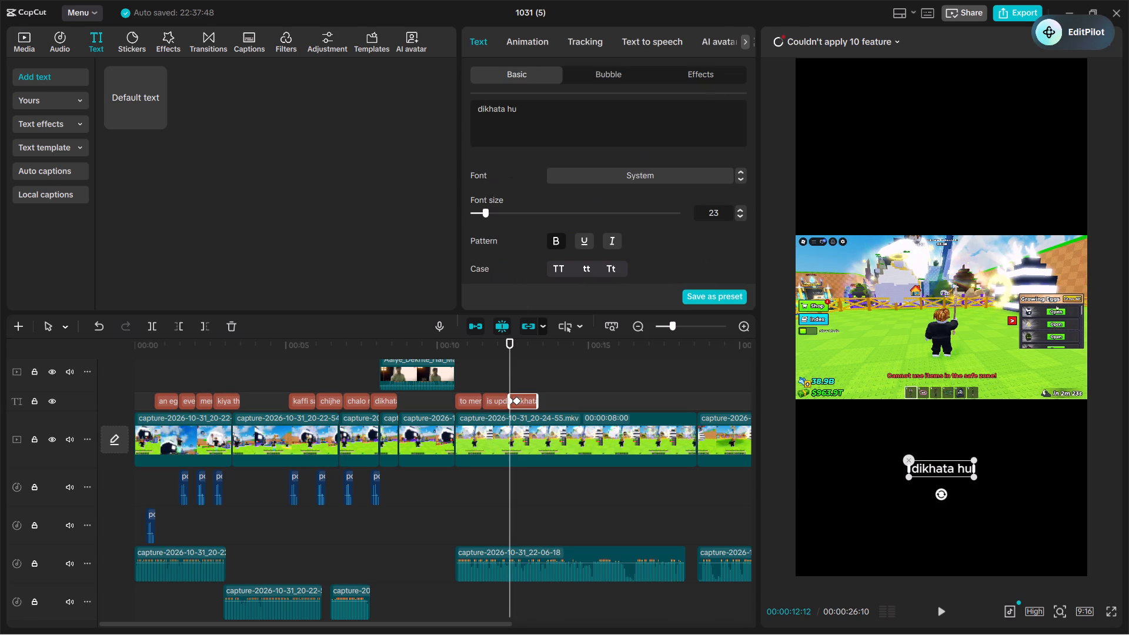
pyautogui.tripleClick(582, 113)
pyautogui.press('BackSpace')
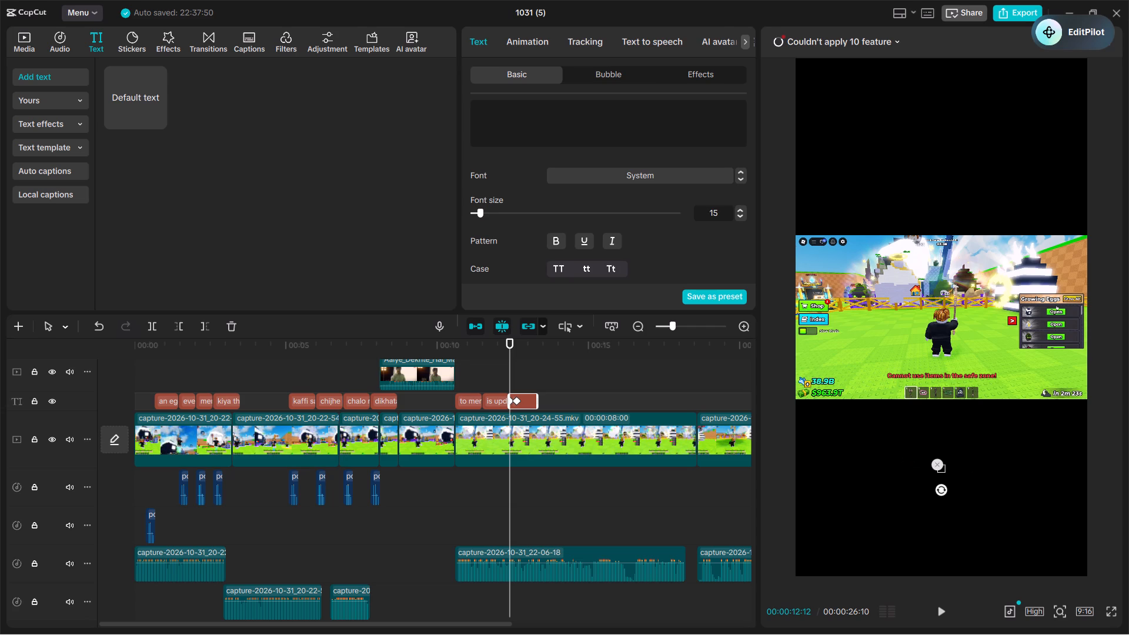
pyautogui.write('sy')
pyautogui.press('BackSpace')
pyautogui.press('BackSpace')
pyautogui.press('BackSpace')
pyautogui.press('BackSpace')
pyautogui.write('sta')
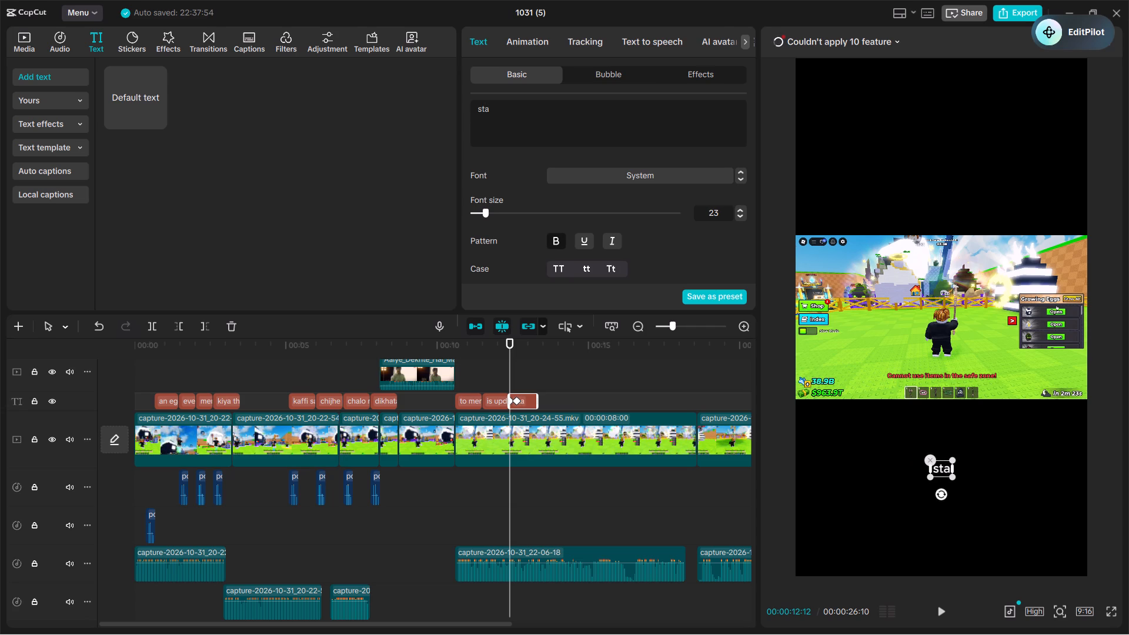
pyautogui.write('rting')
pyautogui.click(460, 509)
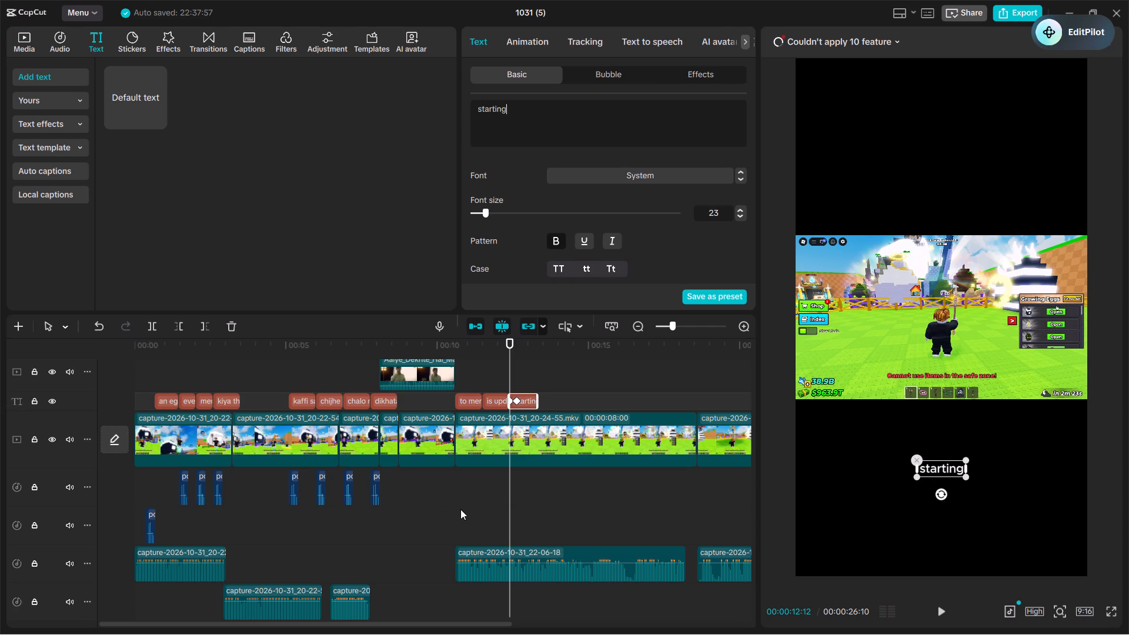
# Replay the "starting" caption against the voice and extend its text to "starting me".
pyautogui.press('space')
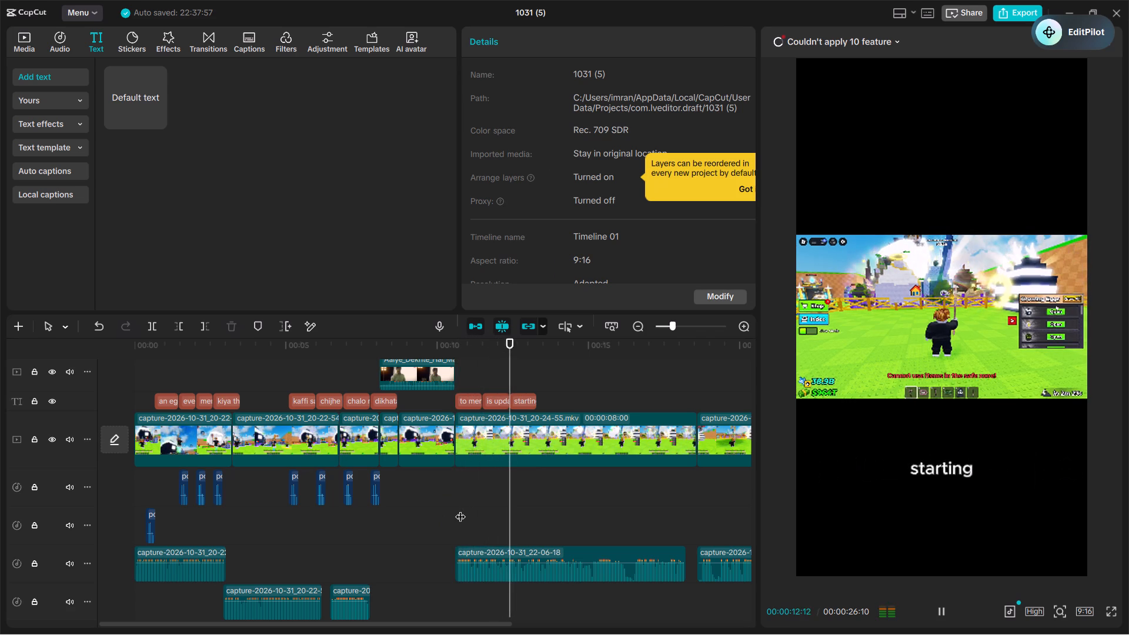
pyautogui.press('space')
pyautogui.press('space')
pyautogui.press('space')
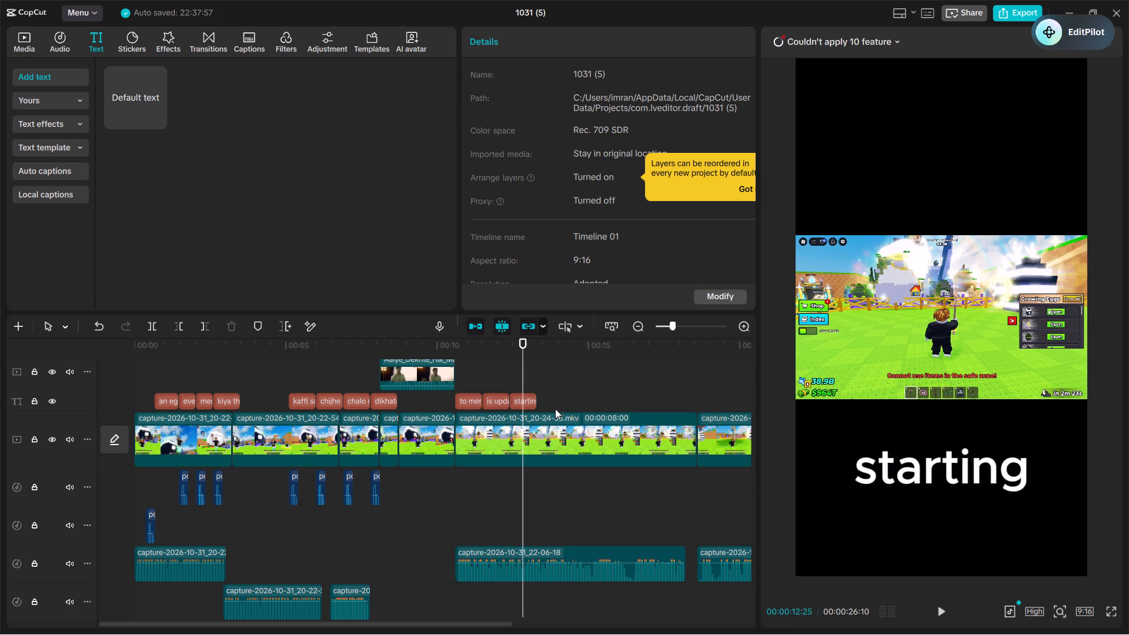
pyautogui.click(525, 399)
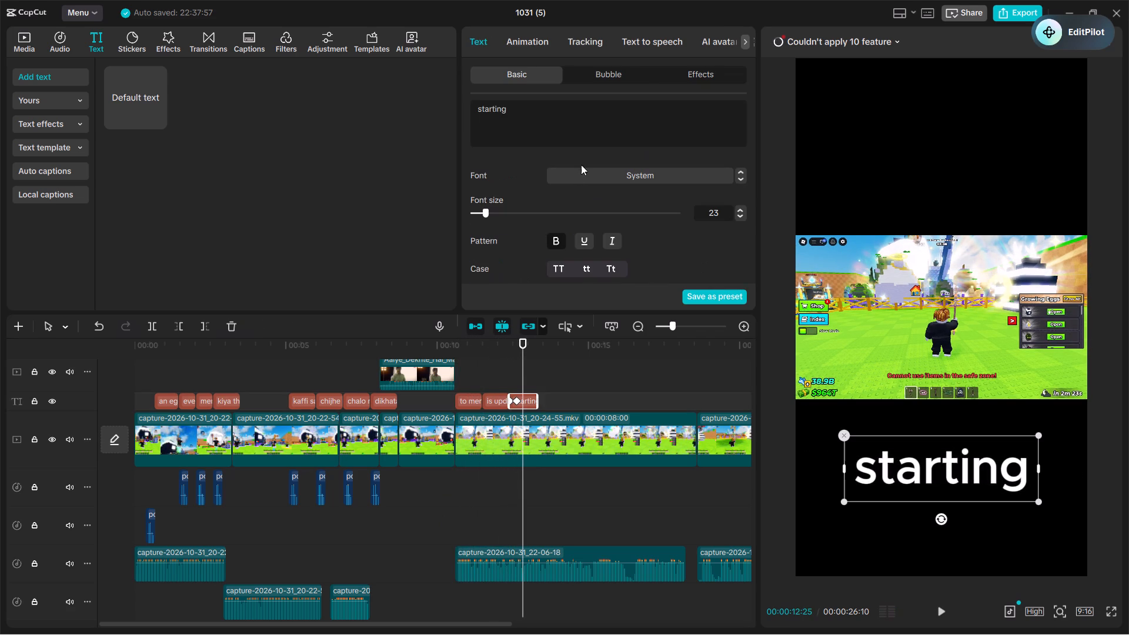
pyautogui.click(556, 108)
pyautogui.press('space')
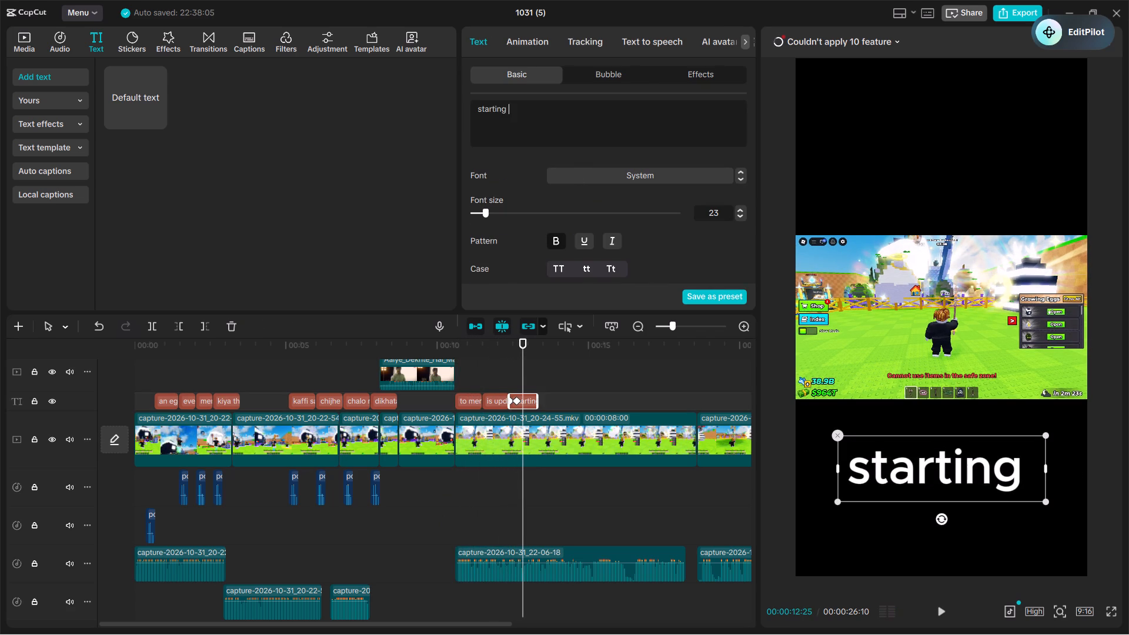
pyautogui.write('me')
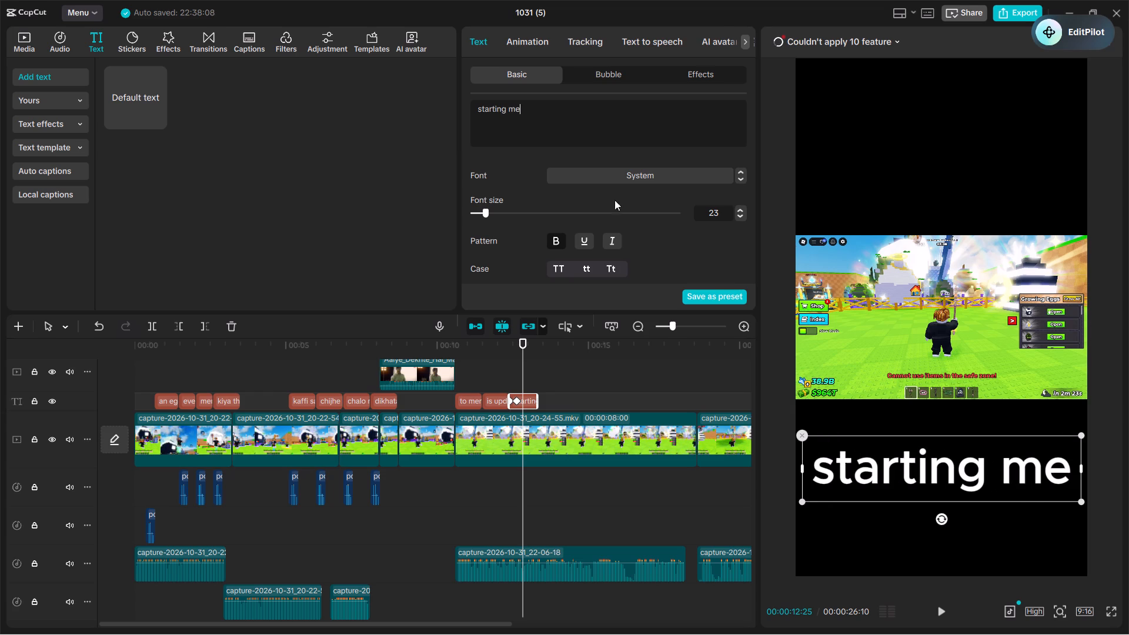
# Trim the end of the "to mere ko" caption back to 00:00:11:06 and shorten the "is update ke" caption from its end.
pyautogui.click(473, 391)
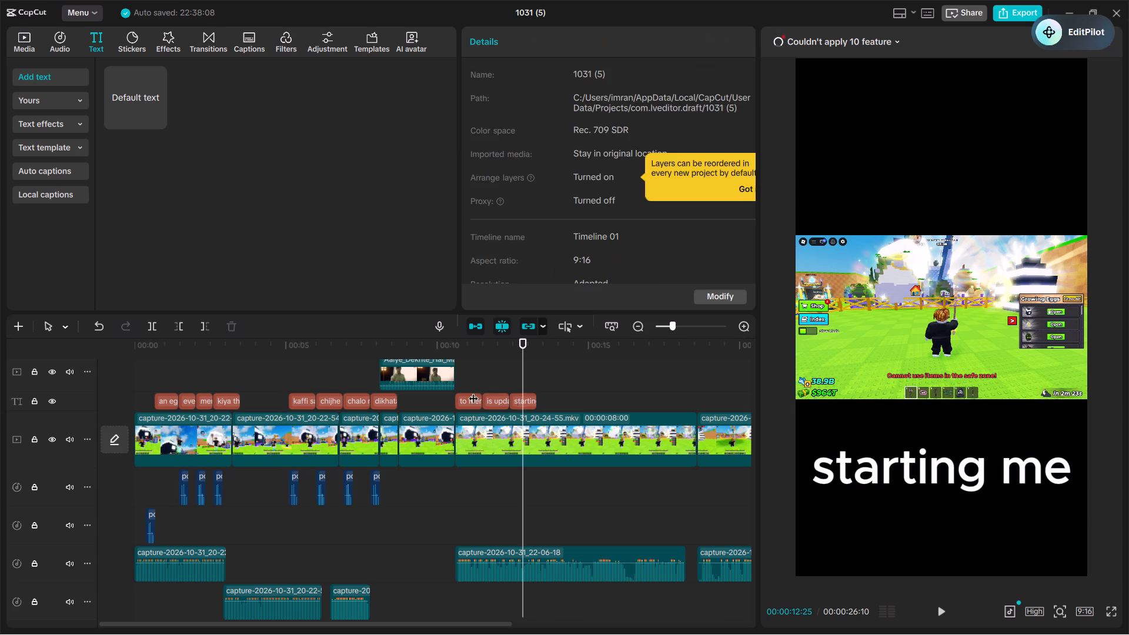
pyautogui.click(473, 398)
pyautogui.moveTo(483, 396); pyautogui.dragTo(473, 400)
pyautogui.click(489, 399)
pyautogui.moveTo(509, 396); pyautogui.dragTo(507, 400)
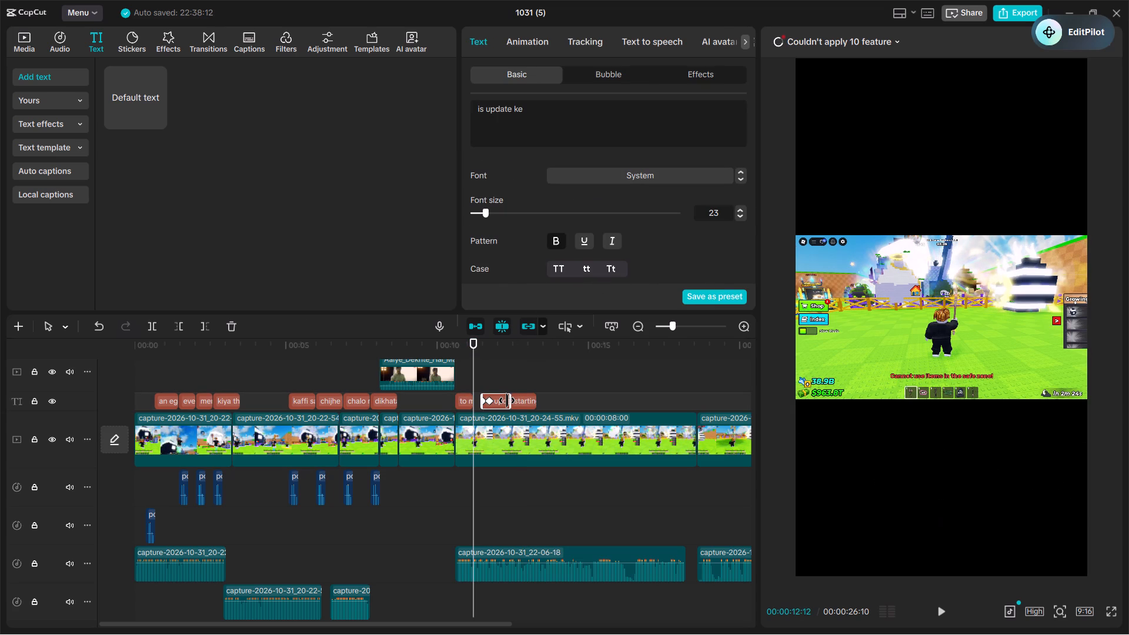
pyautogui.moveTo(507, 400); pyautogui.dragTo(497, 406)
# Move the "is update ke" caption to 00:00:11:06 on a second text track and start the "starting me" caption where it ends.
pyautogui.hotkey('ctrl', '+')
pyautogui.hotkey('ctrl', '+')
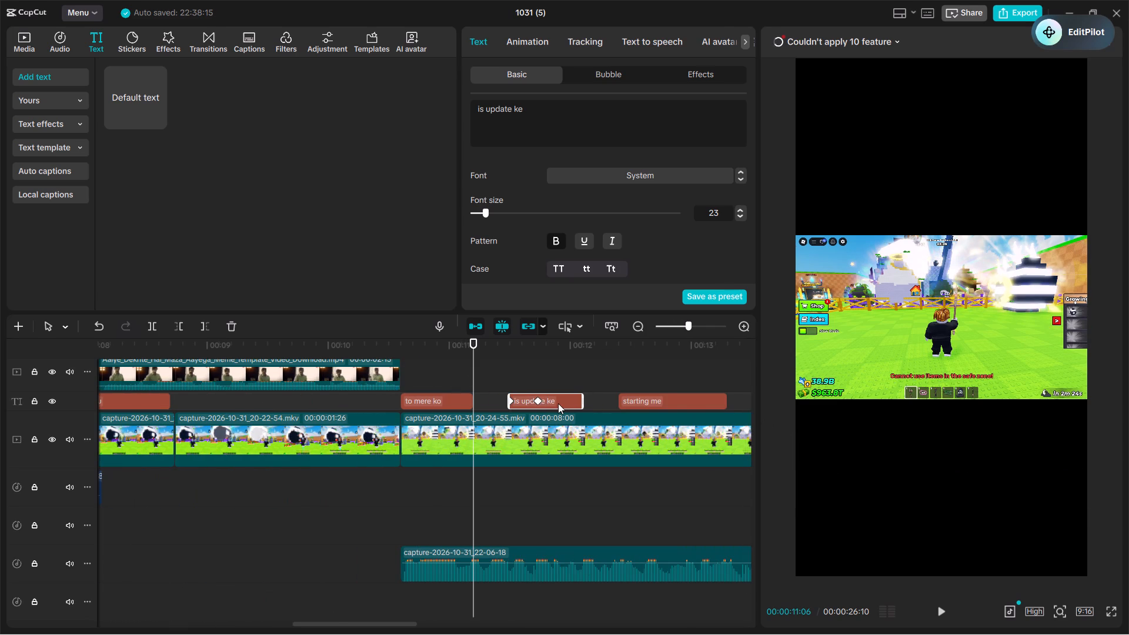
pyautogui.moveTo(558, 403); pyautogui.dragTo(522, 412)
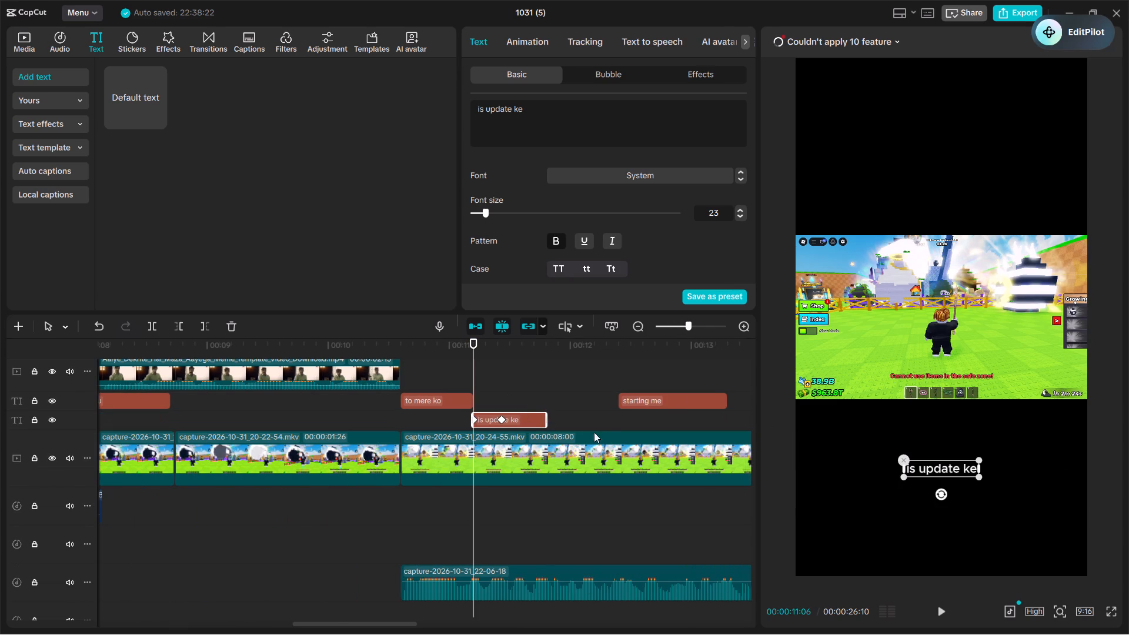
pyautogui.click(653, 396)
pyautogui.moveTo(653, 396); pyautogui.dragTo(579, 409)
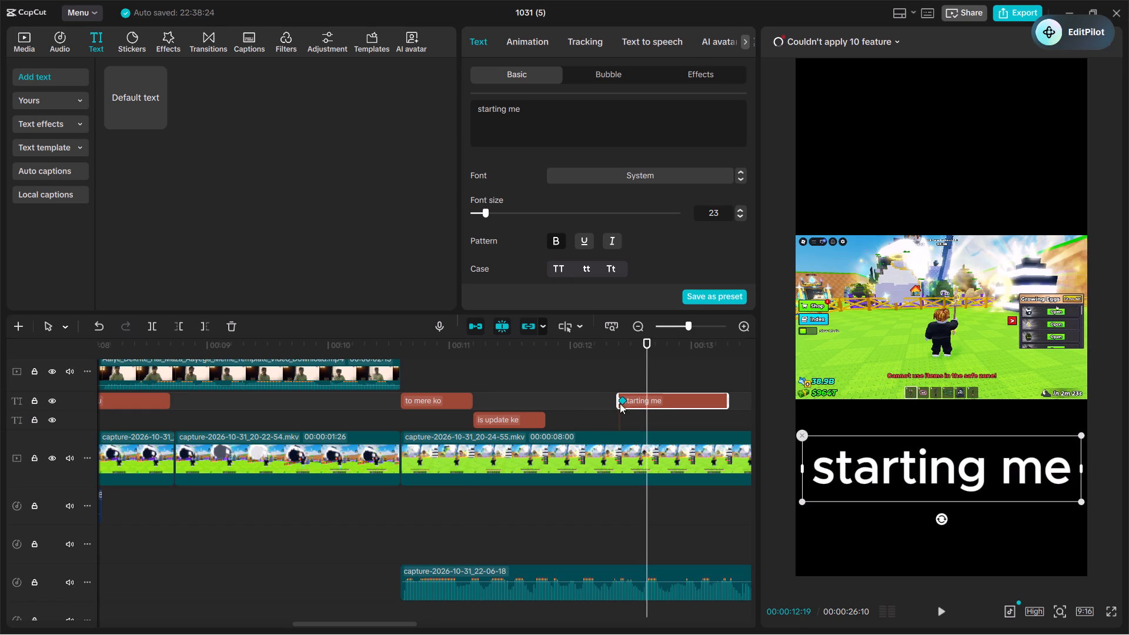
pyautogui.hotkey('ctrl', 'z')
pyautogui.moveTo(676, 399); pyautogui.dragTo(633, 416)
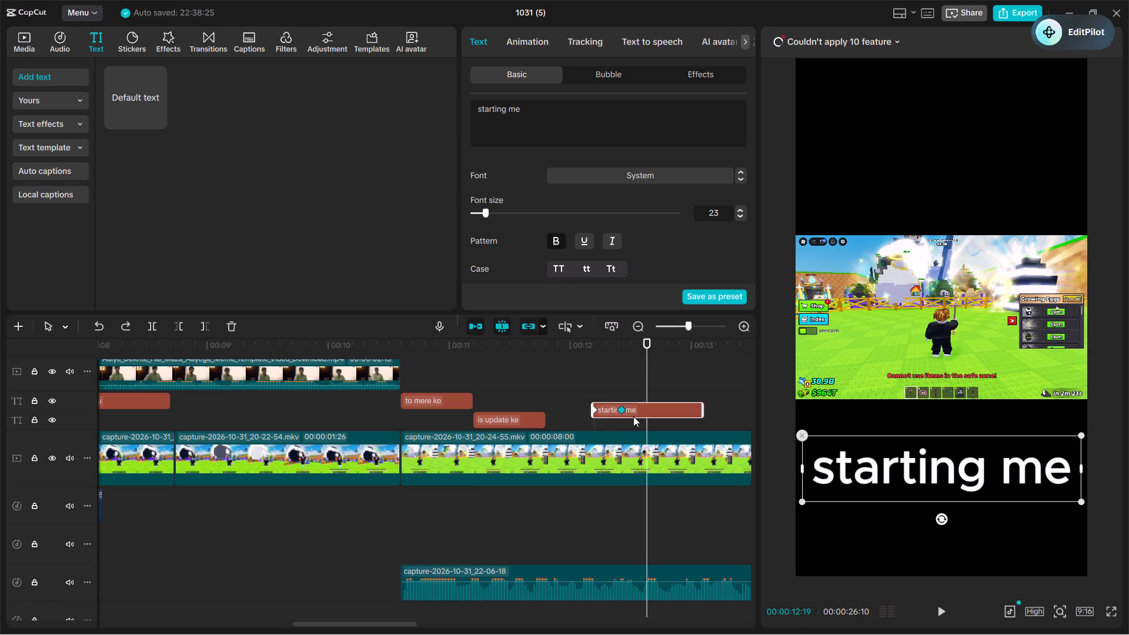
pyautogui.moveTo(633, 416); pyautogui.dragTo(602, 396)
# Play back the retimed captions from "to mere ko" through "starting me" to check them against the voice.
pyautogui.click(412, 359)
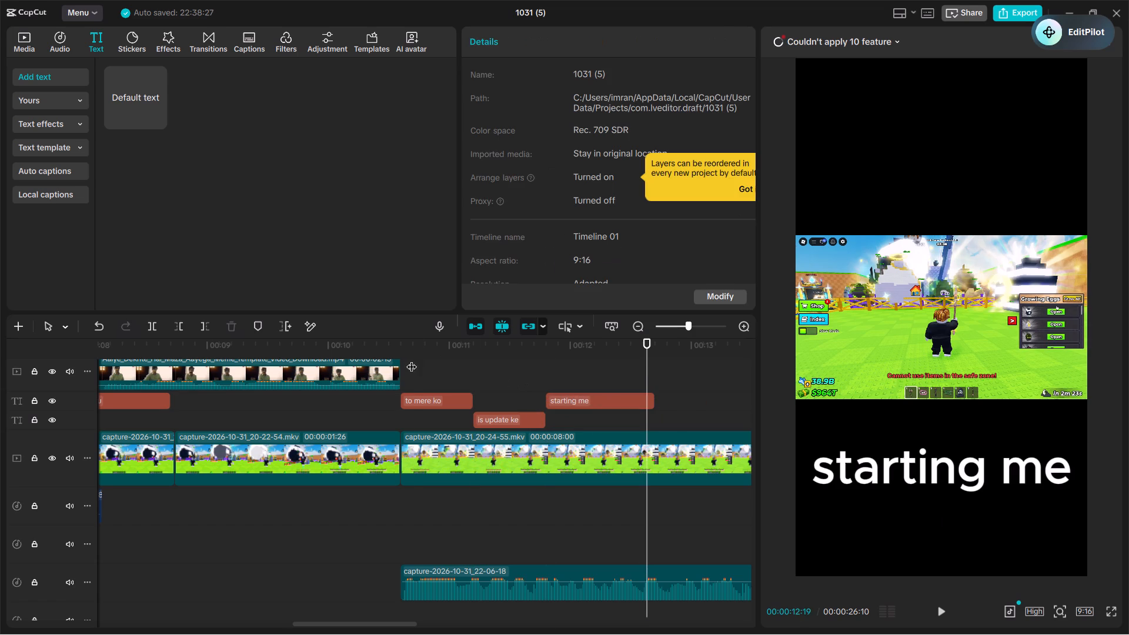
pyautogui.moveTo(412, 359); pyautogui.dragTo(342, 388)
pyautogui.press('space')
pyautogui.hotkey('ctrl', '-')
pyautogui.hotkey('ctrl', '-')
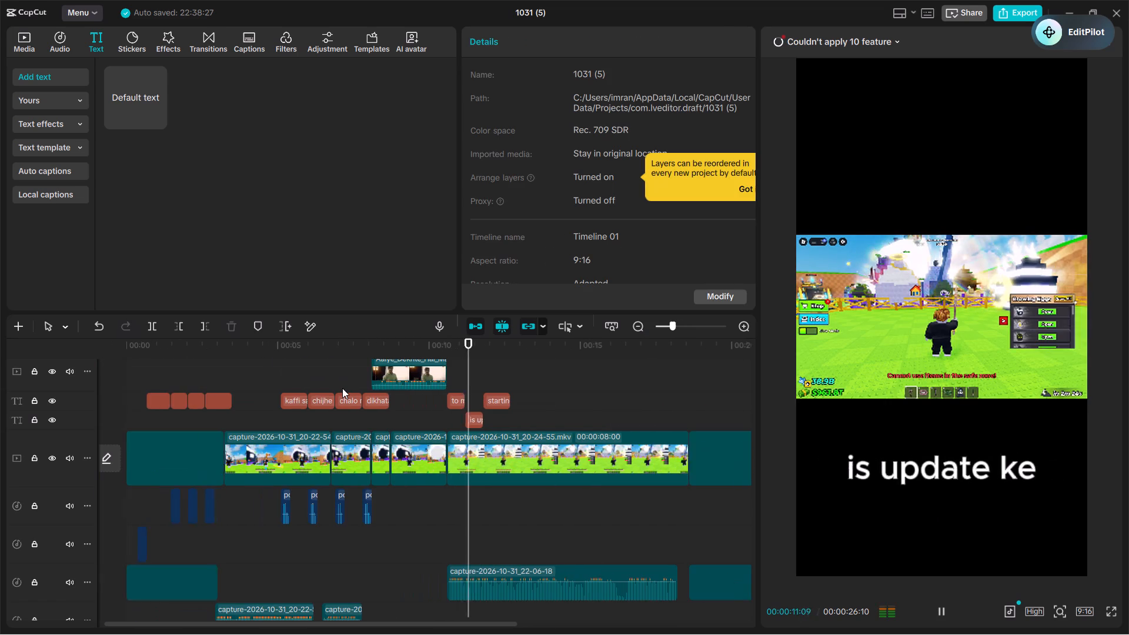
pyautogui.press('space')
pyautogui.press('space')
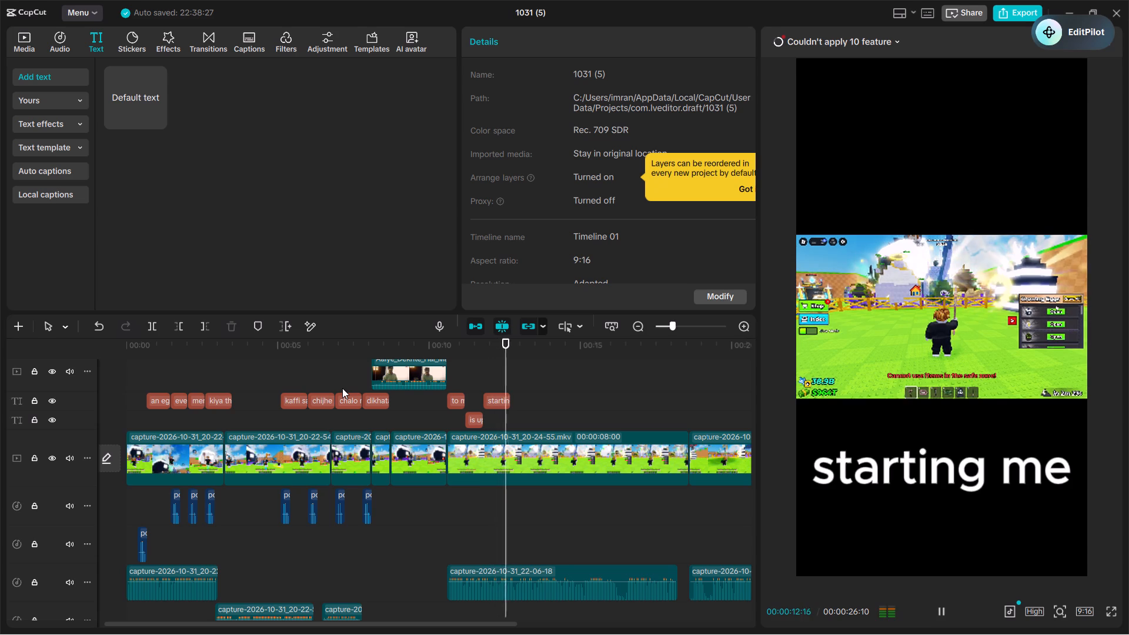
pyautogui.press('space')
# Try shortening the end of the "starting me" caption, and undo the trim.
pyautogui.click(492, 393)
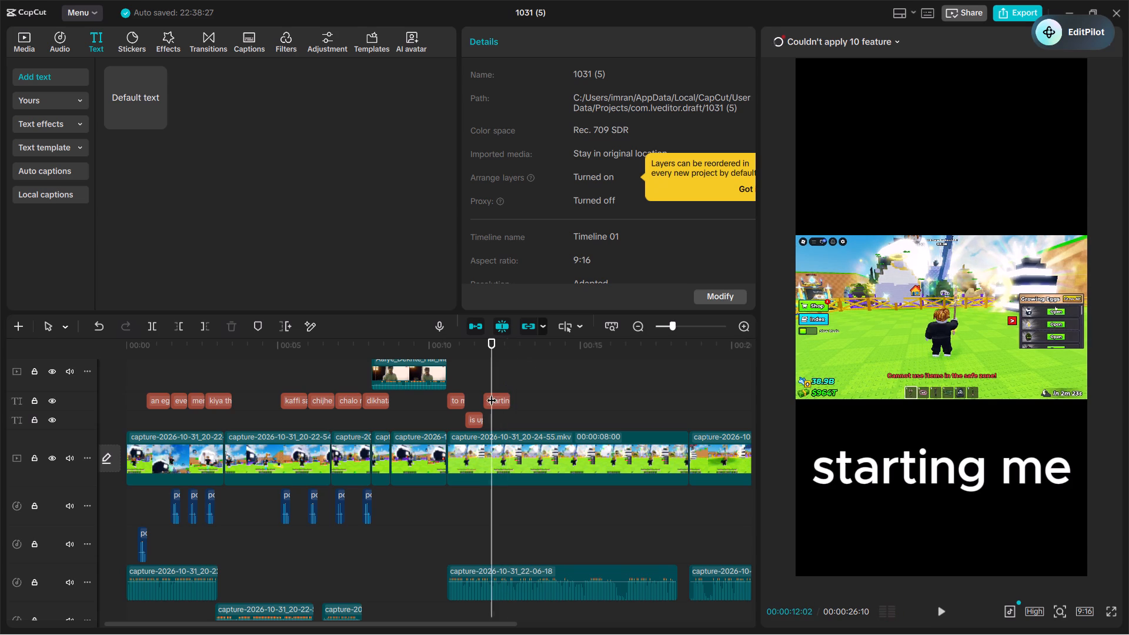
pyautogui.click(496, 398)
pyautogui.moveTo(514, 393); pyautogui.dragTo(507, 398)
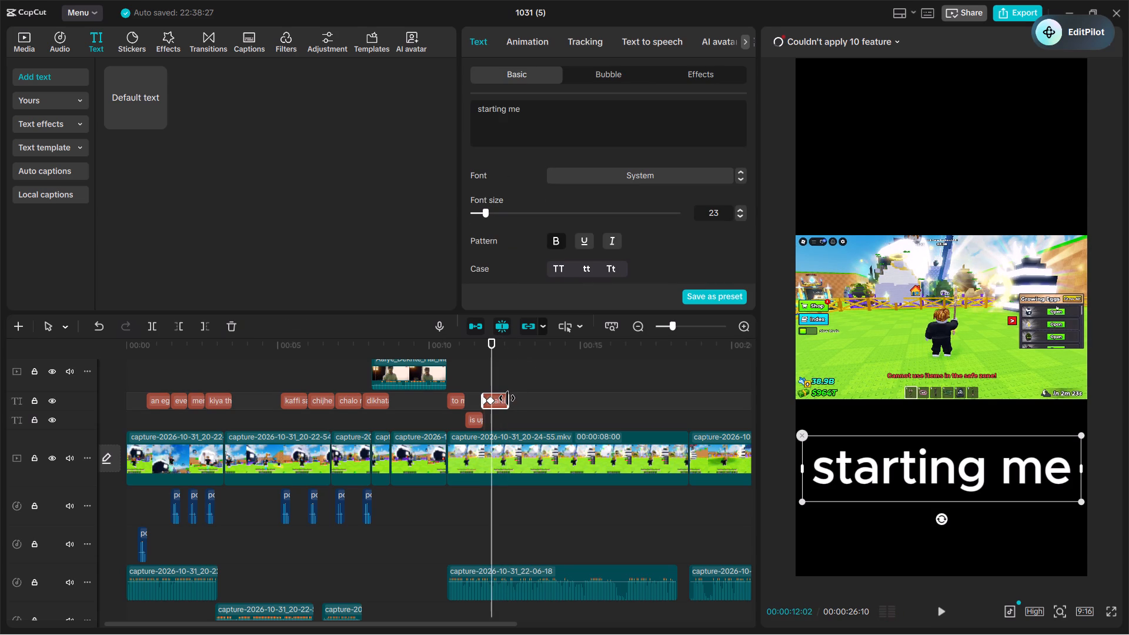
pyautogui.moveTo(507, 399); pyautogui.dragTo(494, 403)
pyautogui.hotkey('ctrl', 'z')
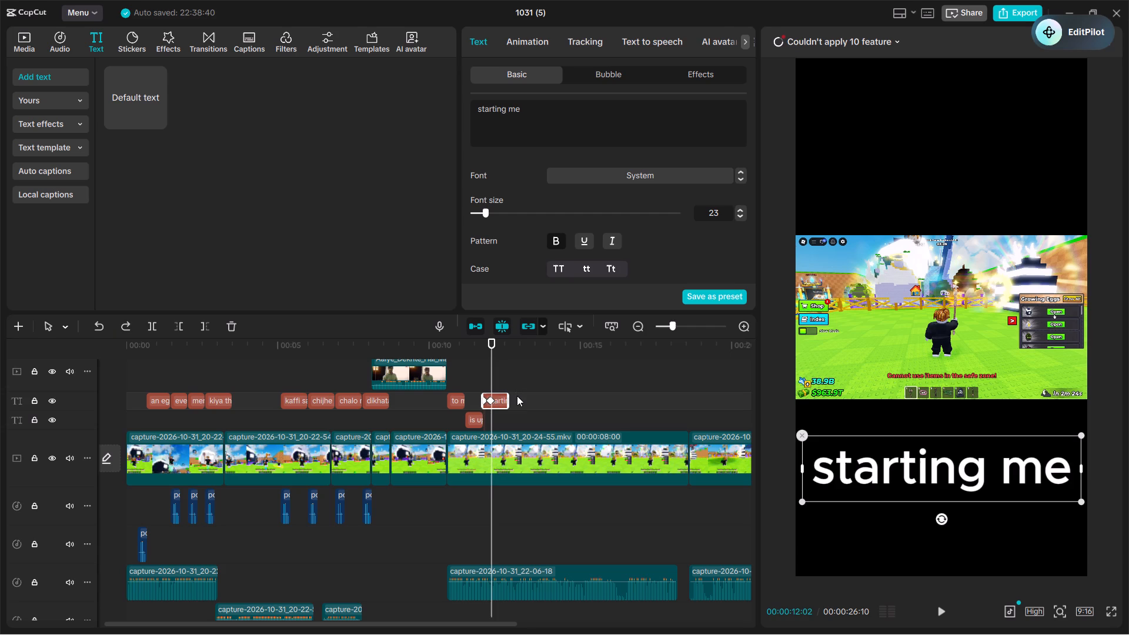
# Shorten the "starting me" caption slightly from its end.
pyautogui.click(512, 400)
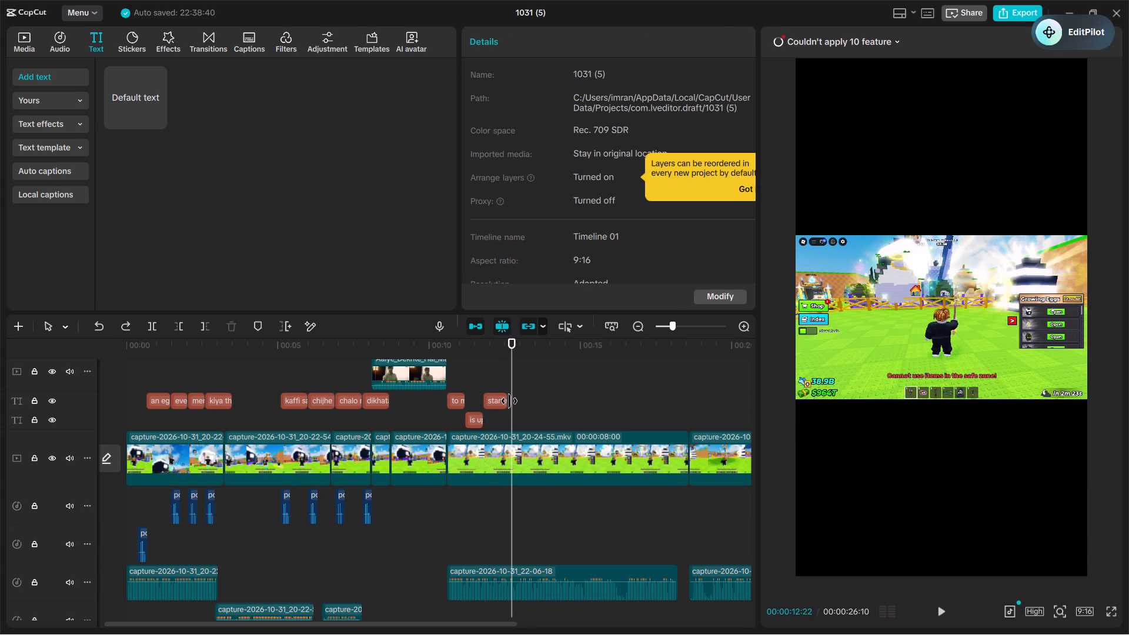
pyautogui.moveTo(507, 399); pyautogui.dragTo(502, 403)
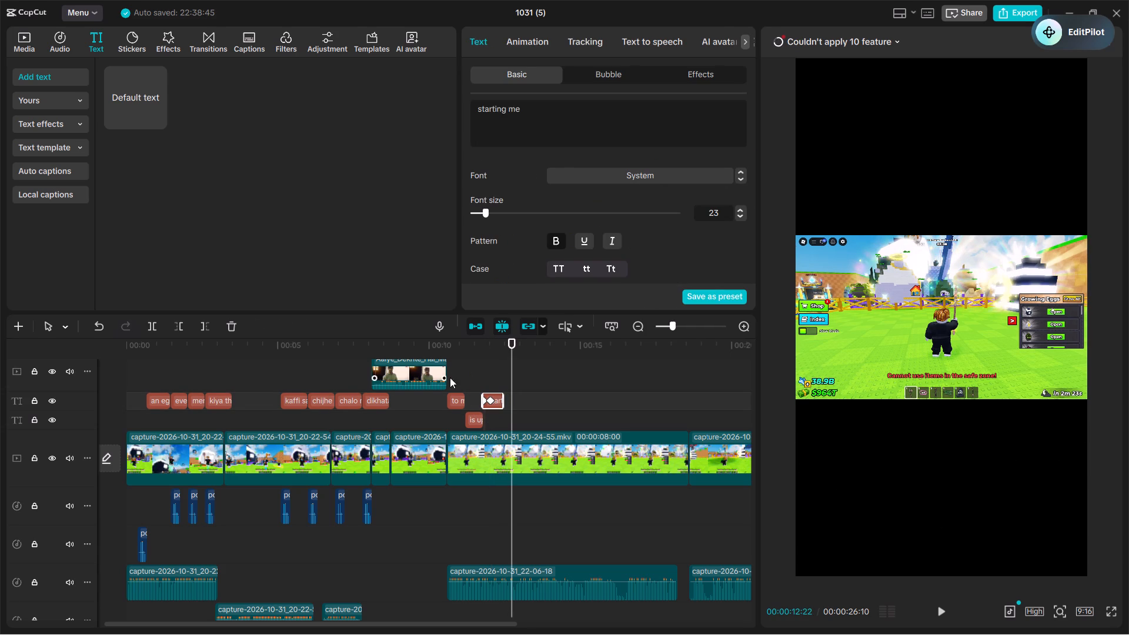
# Duplicate the "is update ke" caption at 00:00:12:13 on the second text track and change the copy's text to "kaffi sare".
pyautogui.click(473, 419)
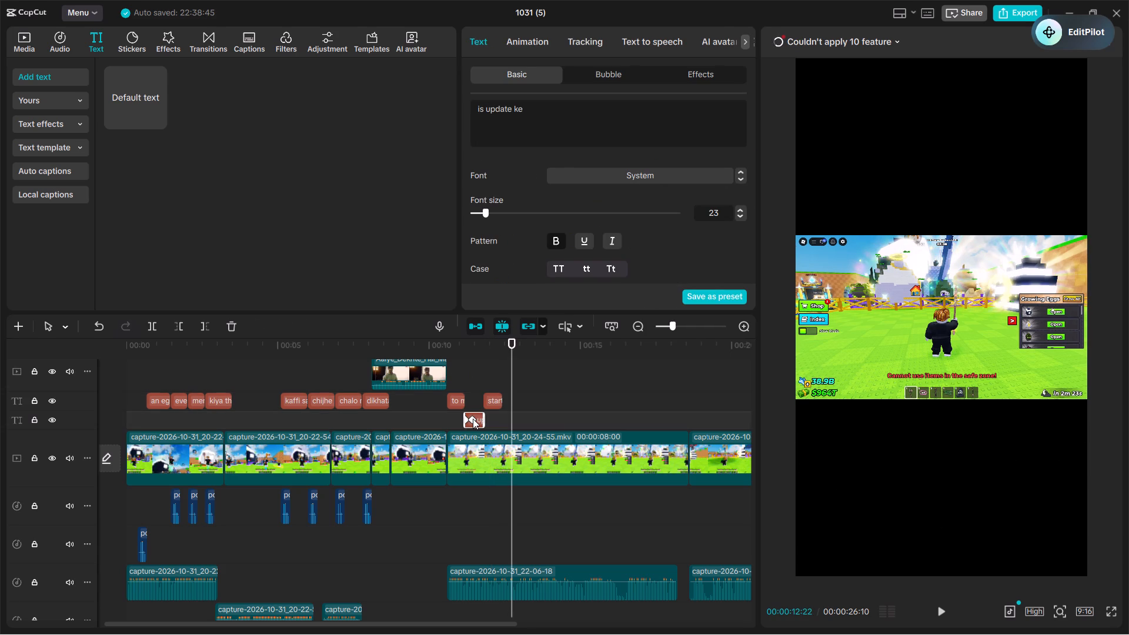
pyautogui.hotkey('ctrl', 'c')
pyautogui.hotkey('ctrl', 'c')
pyautogui.click(460, 373)
pyautogui.press('space')
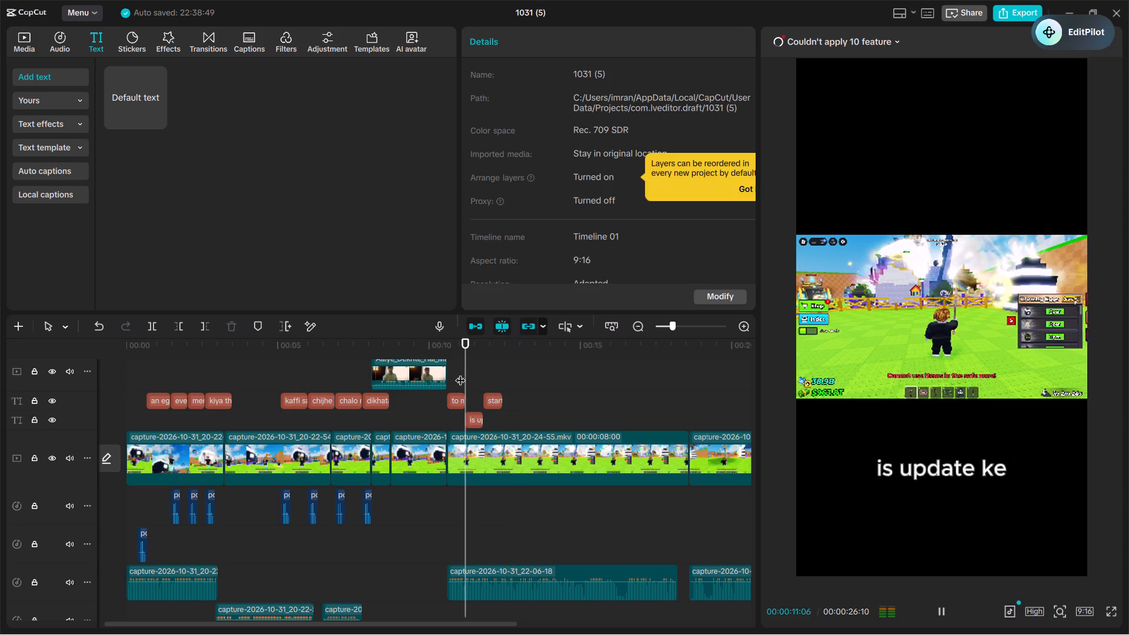
pyautogui.press('space')
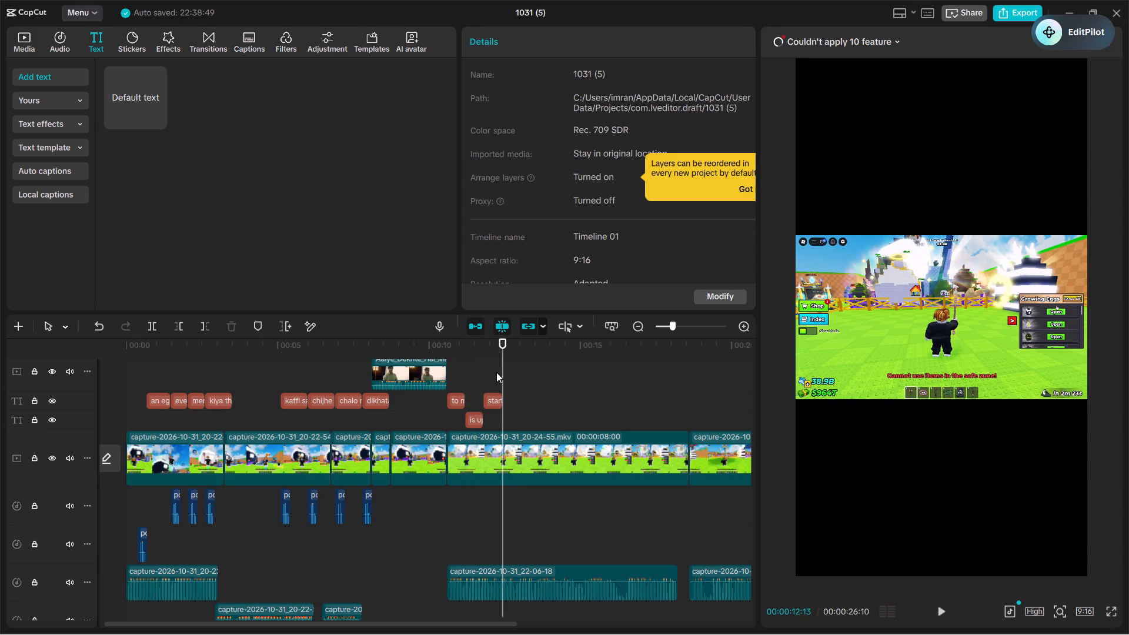
pyautogui.hotkey('ctrl', 'v')
pyautogui.tripleClick(533, 118)
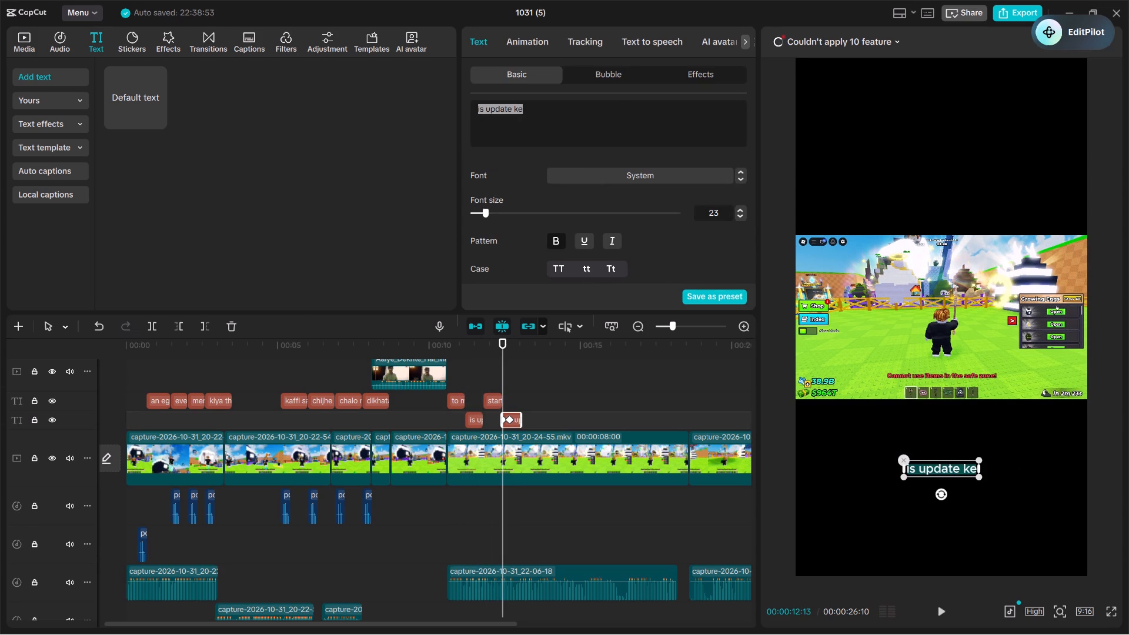
pyautogui.press('BackSpace')
pyautogui.write('kaffi sare')
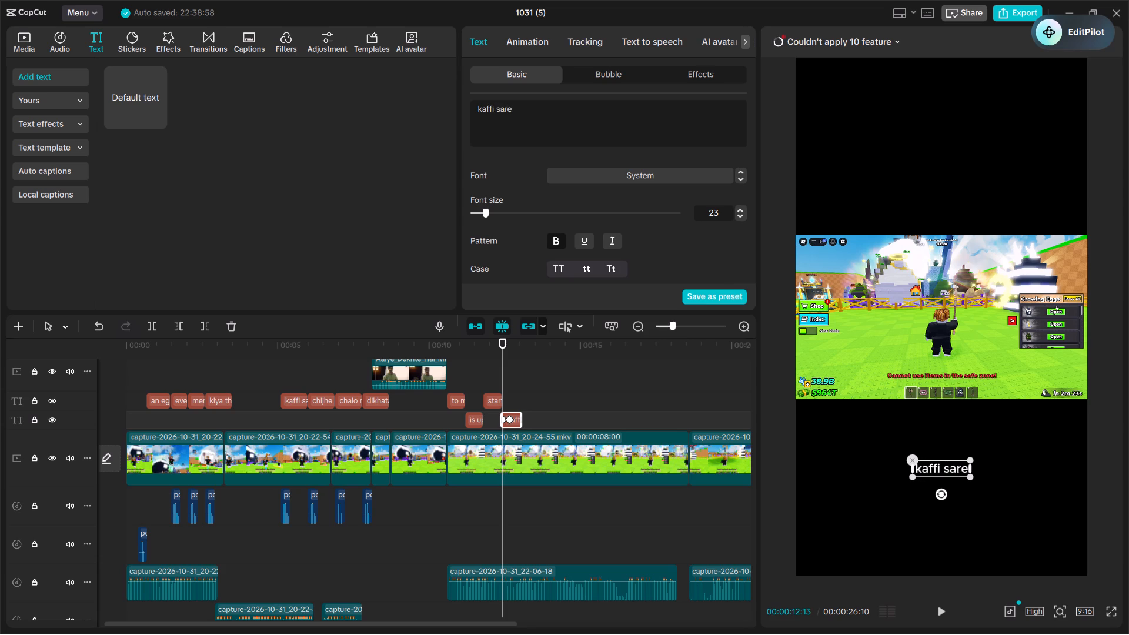
# Add another copy of the caption at 00:00:13:01, following "kaffi sare", and change its text to "pets mile the".
pyautogui.click(499, 391)
pyautogui.press('space')
pyautogui.press('space')
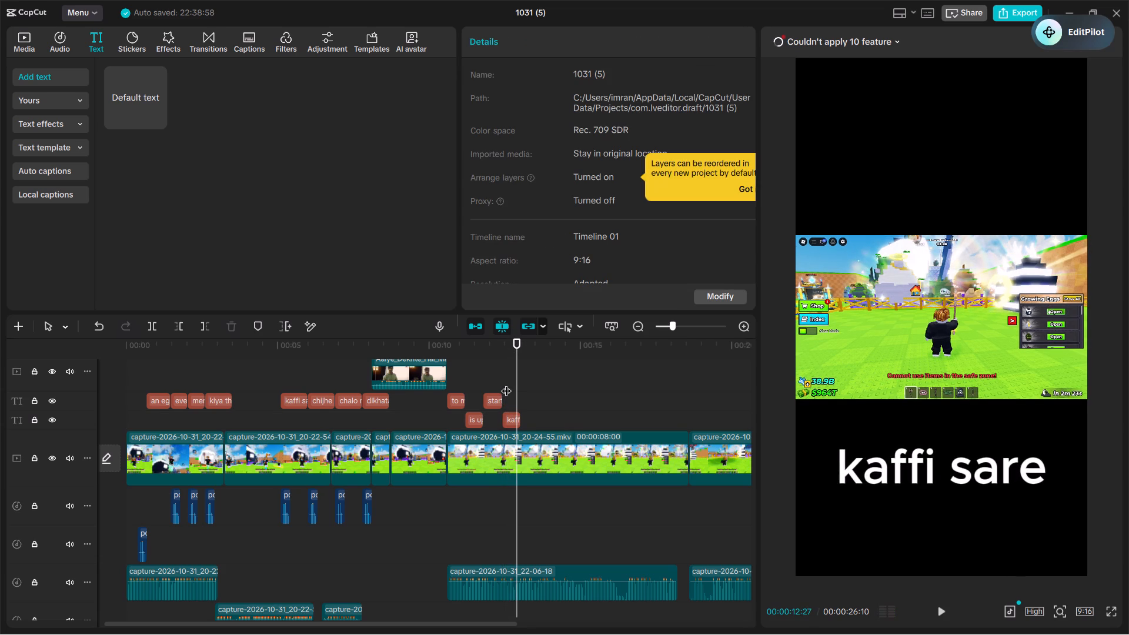
pyautogui.press('space')
pyautogui.press('space')
pyautogui.click(515, 385)
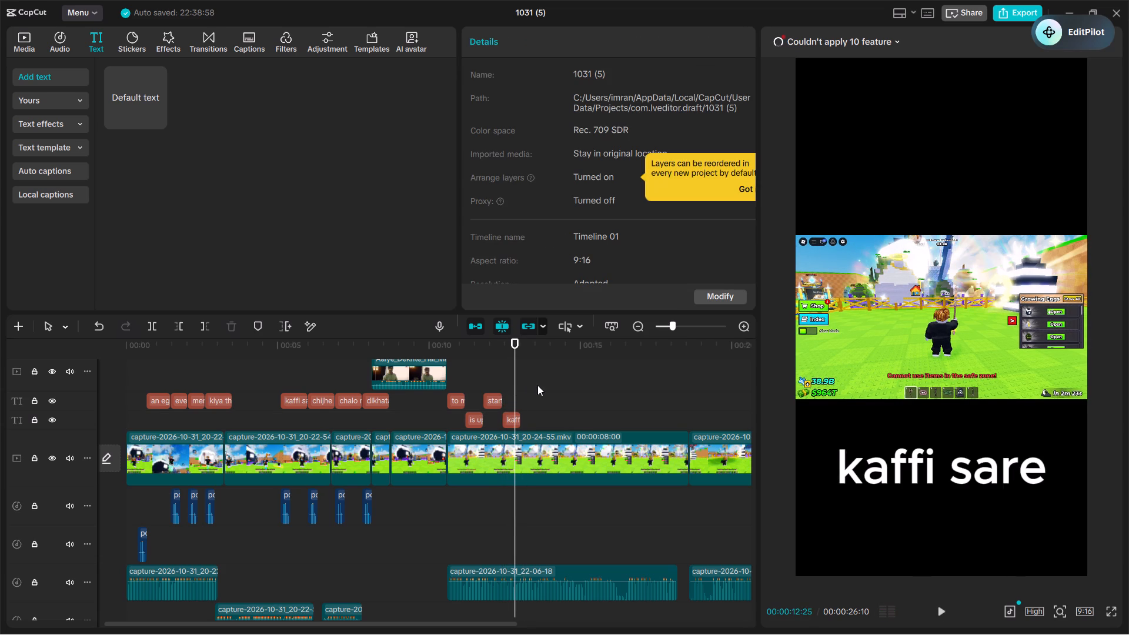
pyautogui.moveTo(515, 396); pyautogui.dragTo(527, 398)
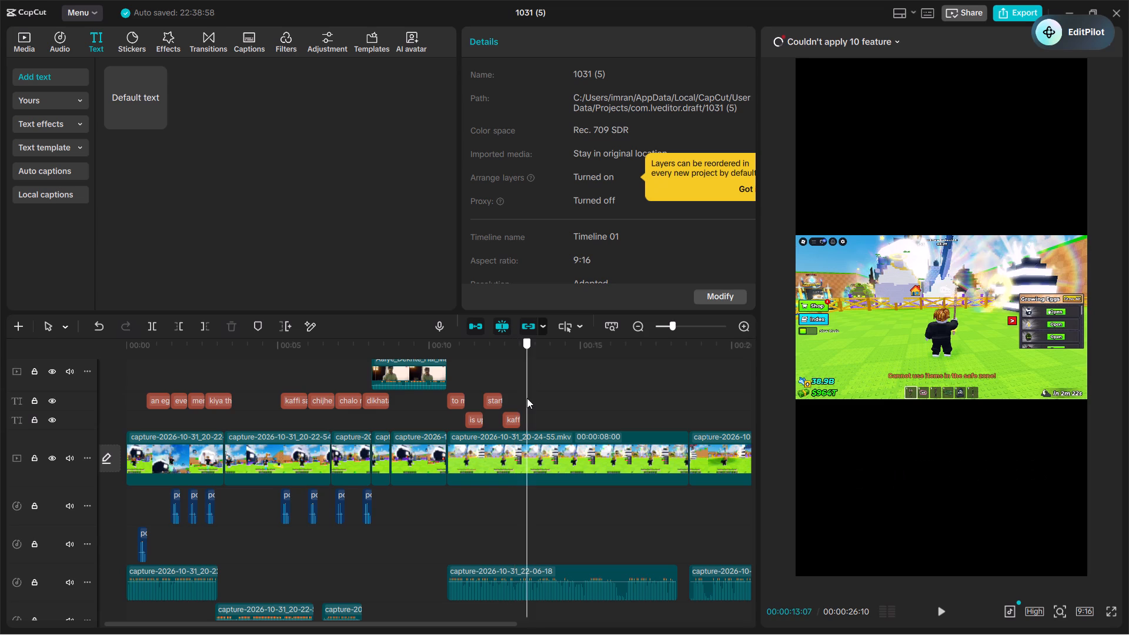
pyautogui.moveTo(527, 398); pyautogui.dragTo(525, 400)
pyautogui.hotkey('ctrl', 'v')
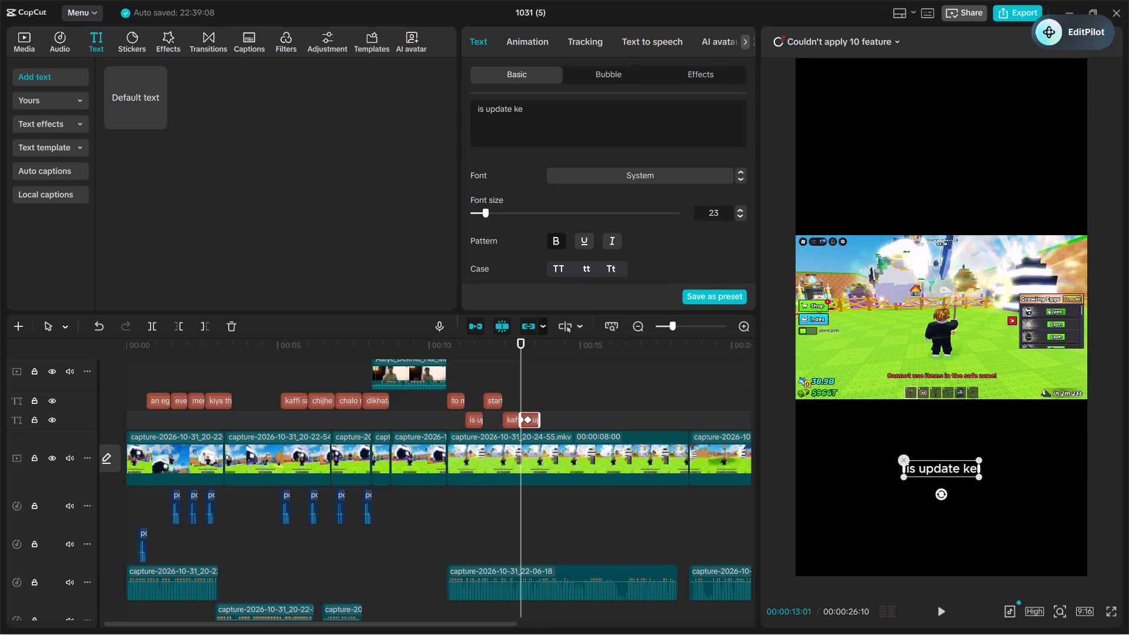
pyautogui.tripleClick(551, 129)
pyautogui.press('BackSpace')
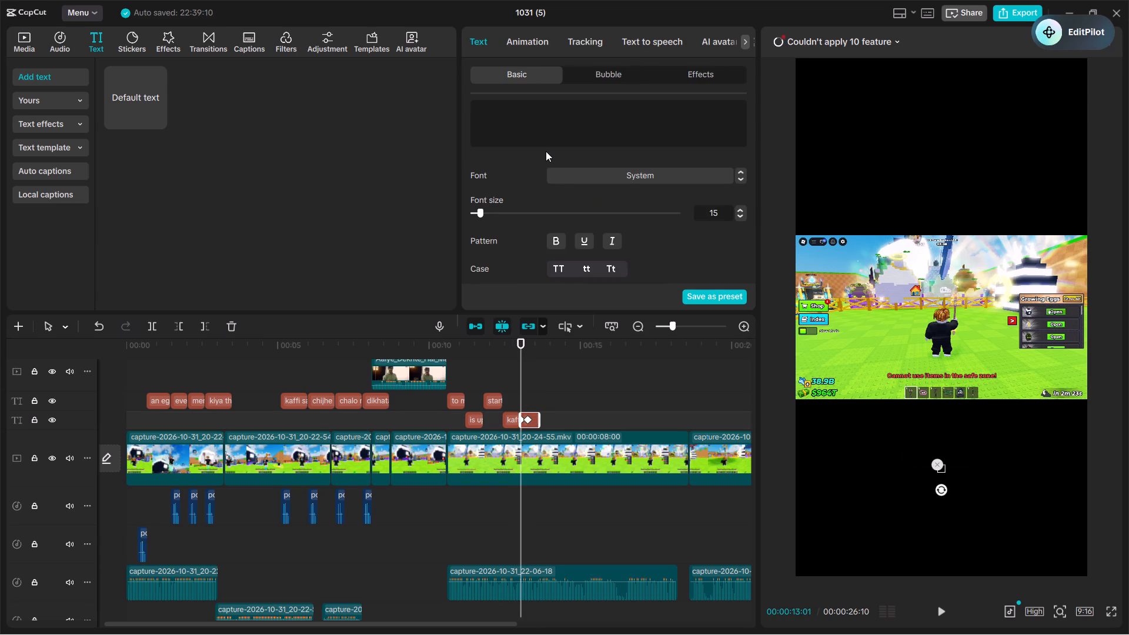
pyautogui.write('pets')
pyautogui.press('space')
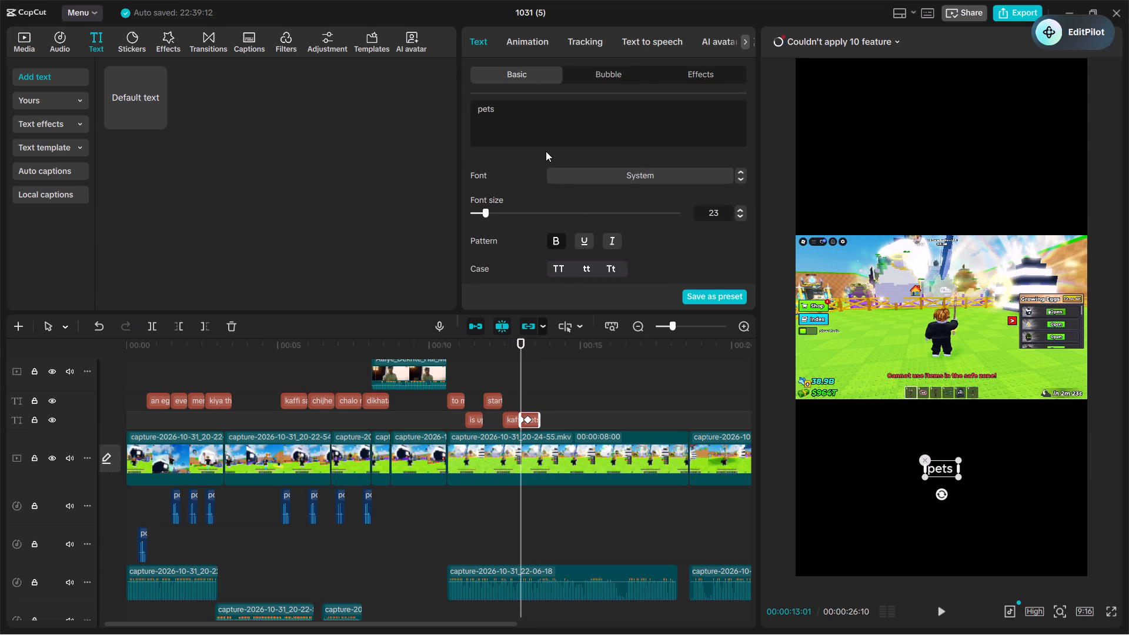
pyautogui.write('mile the')
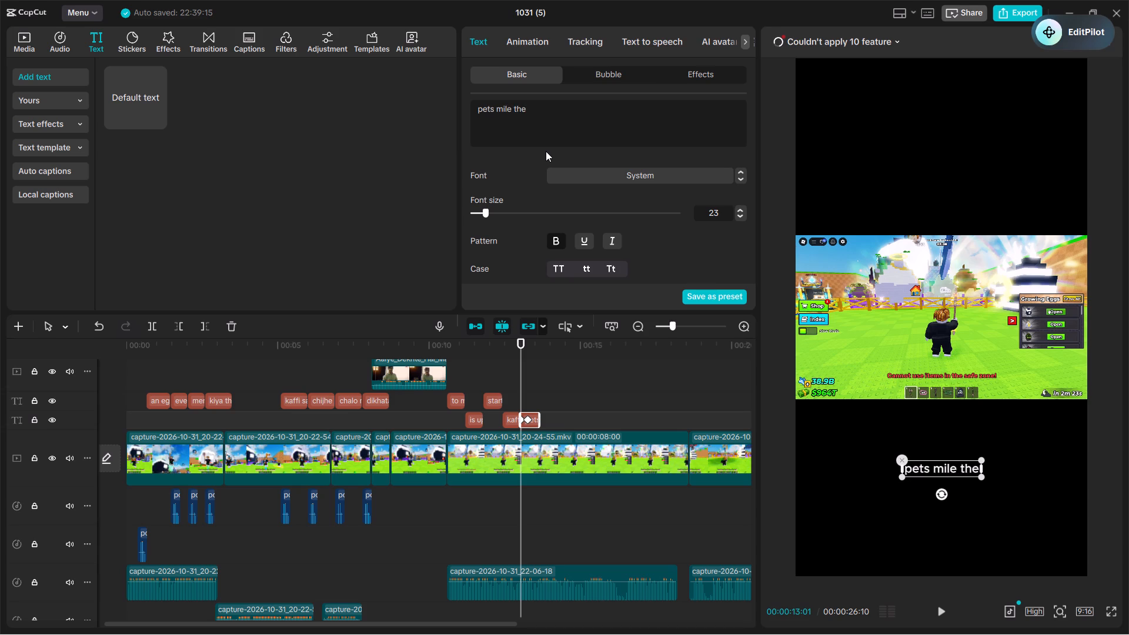
# Add another copy of the caption at 00:00:13:19, following "pets mile the", and change its text to "jo apko piche".
pyautogui.click(465, 367)
pyautogui.press('space')
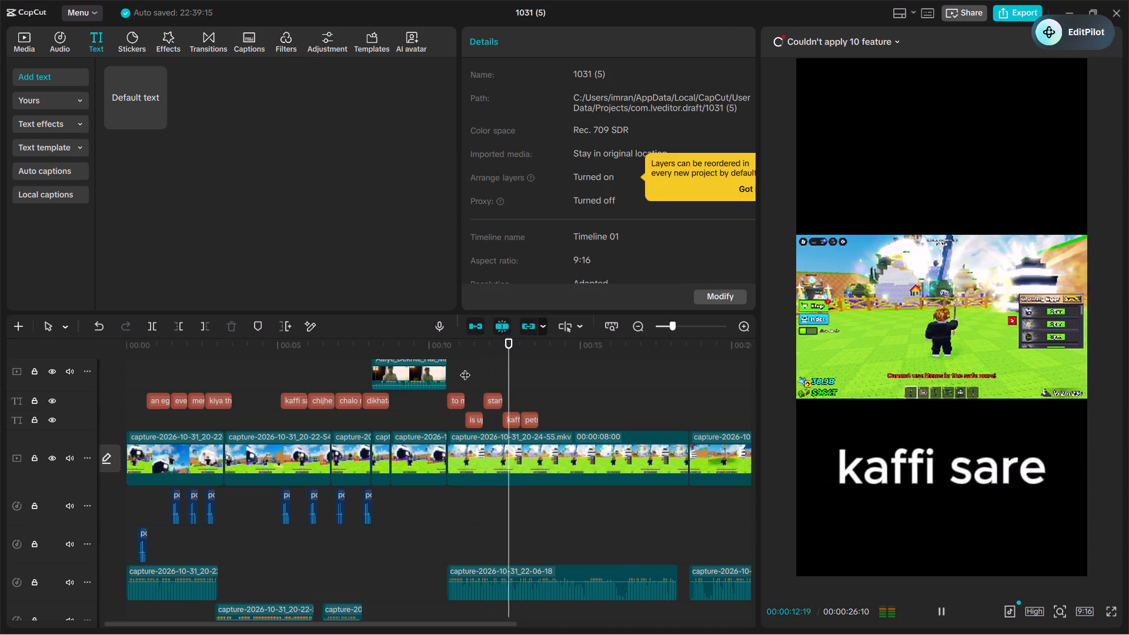
pyautogui.press('space')
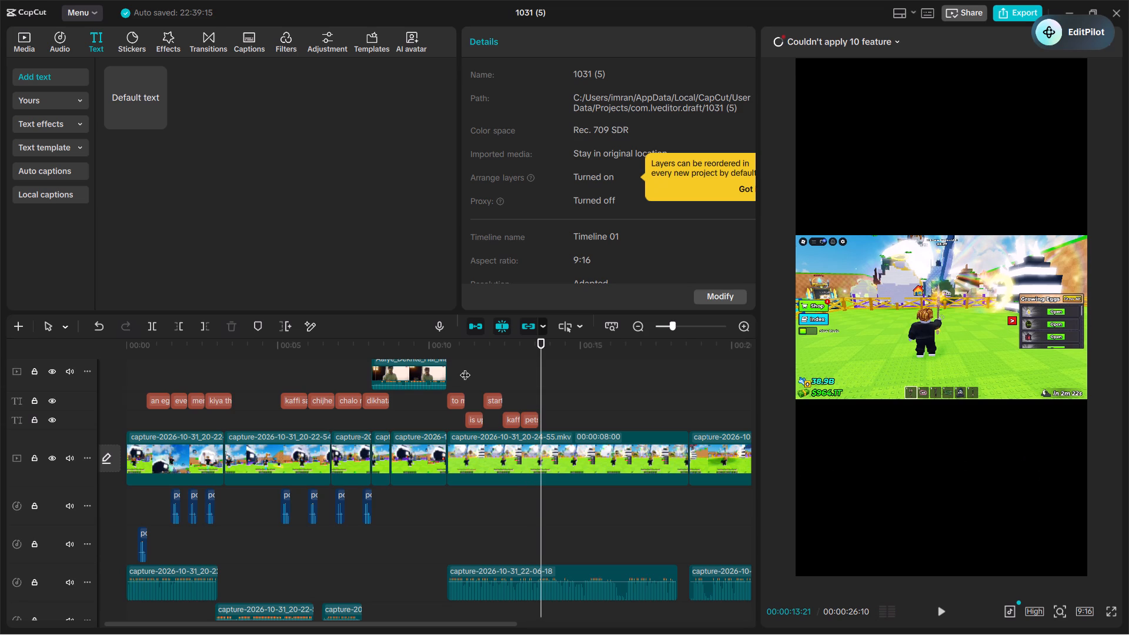
pyautogui.click(537, 383)
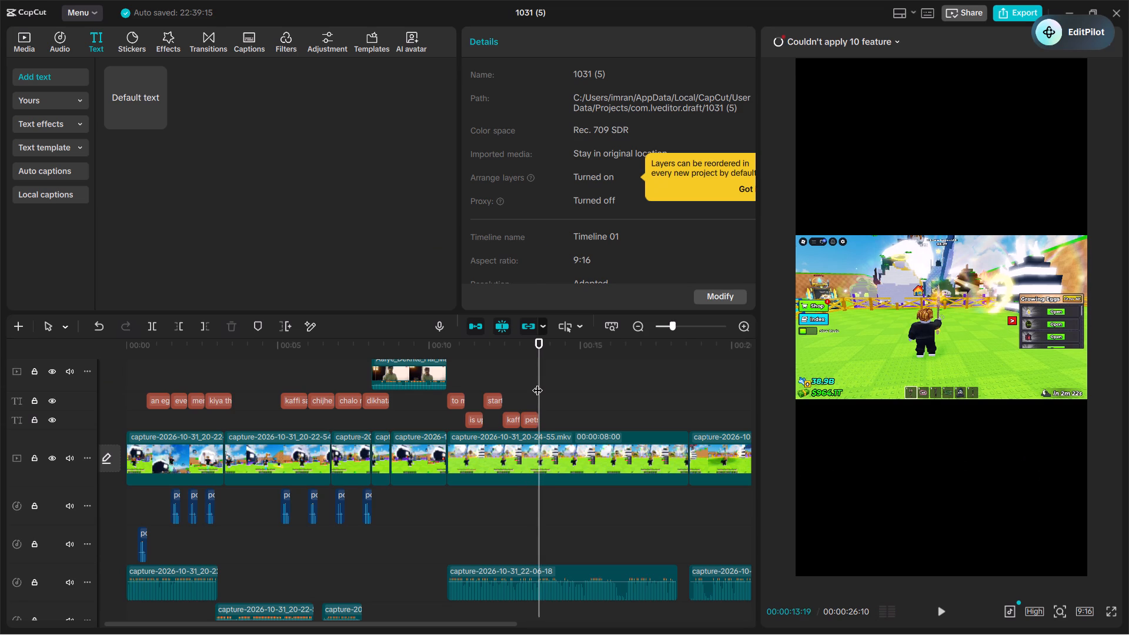
pyautogui.hotkey('ctrl', 'v')
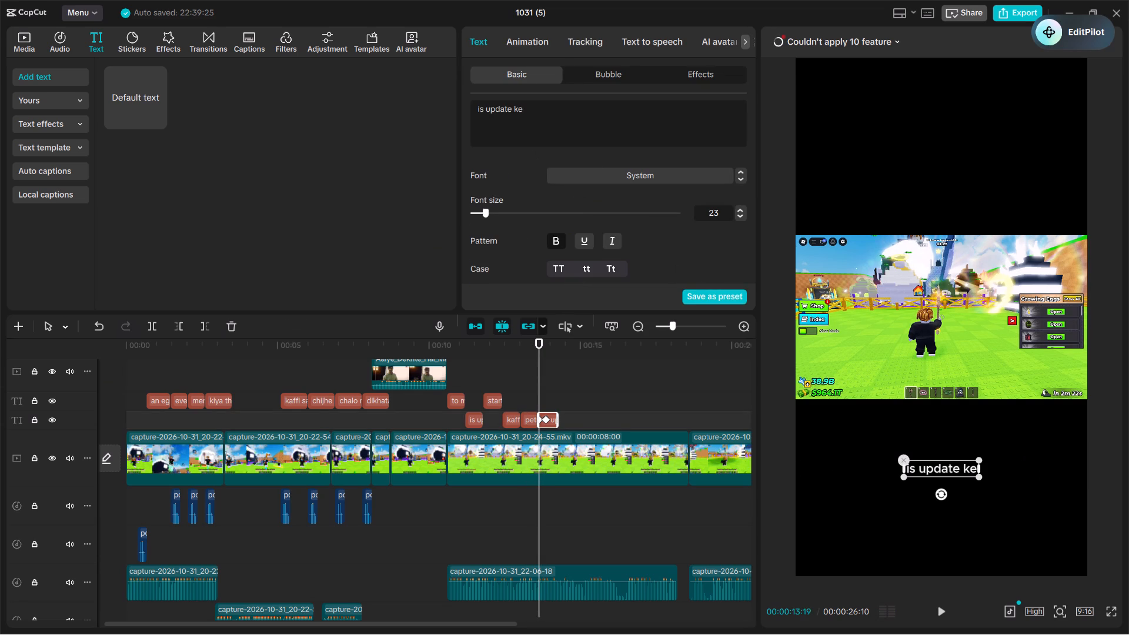
pyautogui.tripleClick(540, 113)
pyautogui.press('BackSpace')
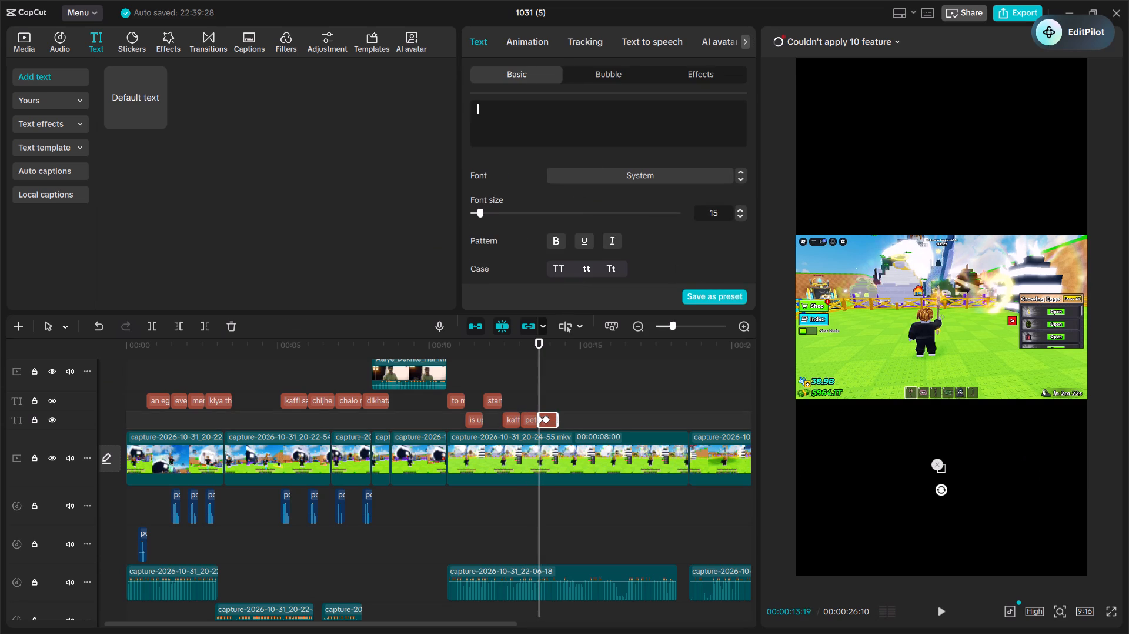
pyautogui.write('jo')
pyautogui.press('space')
pyautogui.write('ap')
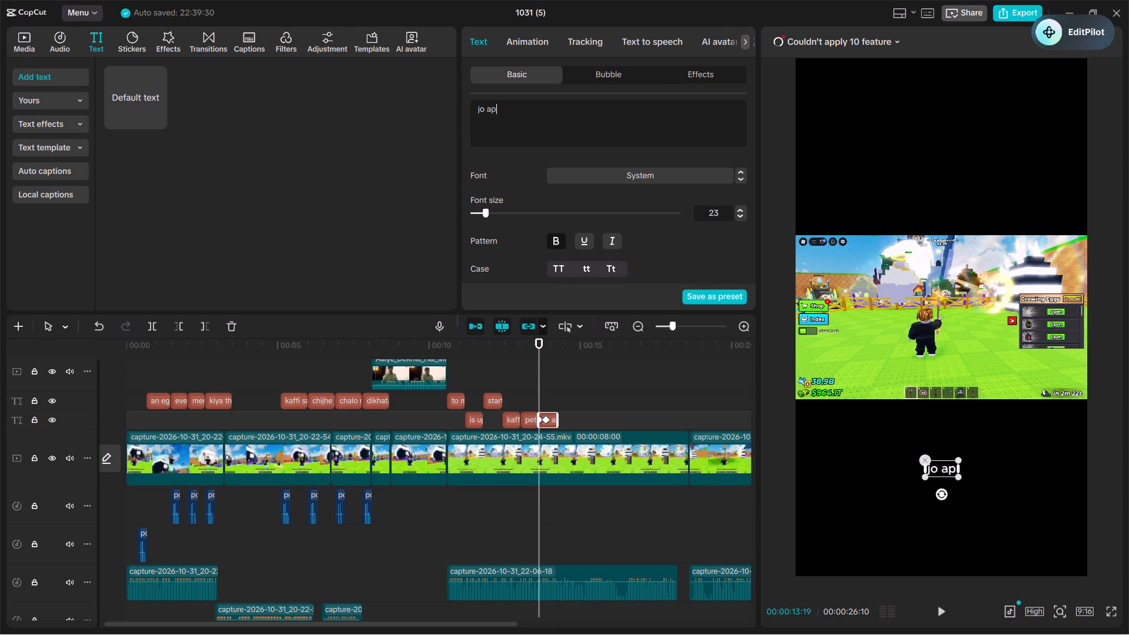
pyautogui.press('k')
pyautogui.press('BackSpace')
pyautogui.write('ko pi')
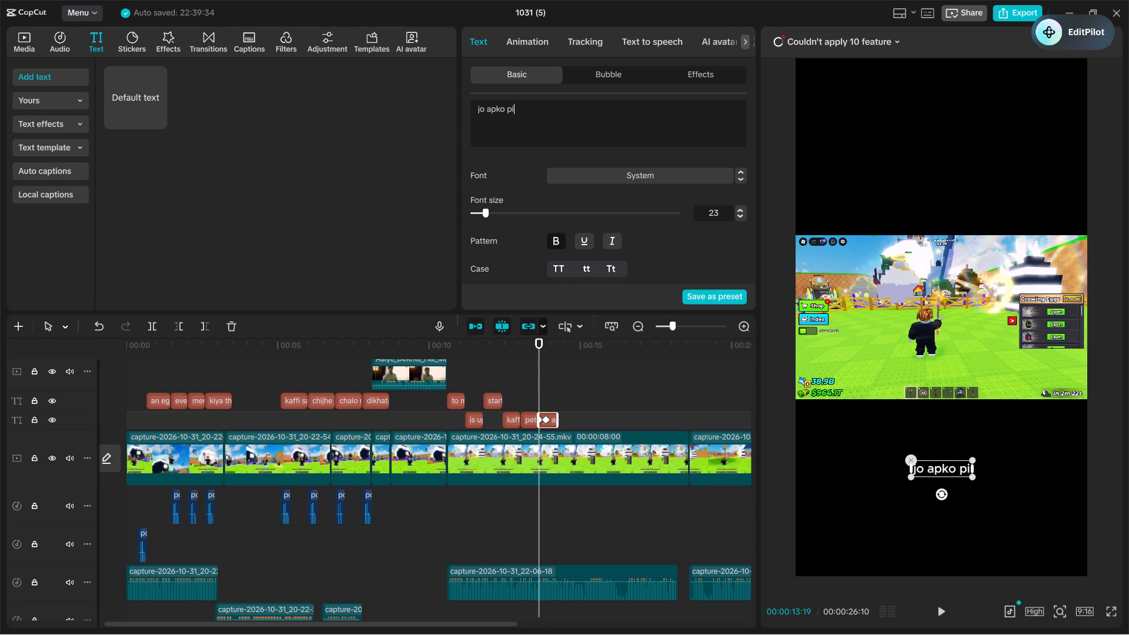
pyautogui.write('che')
pyautogui.press('space')
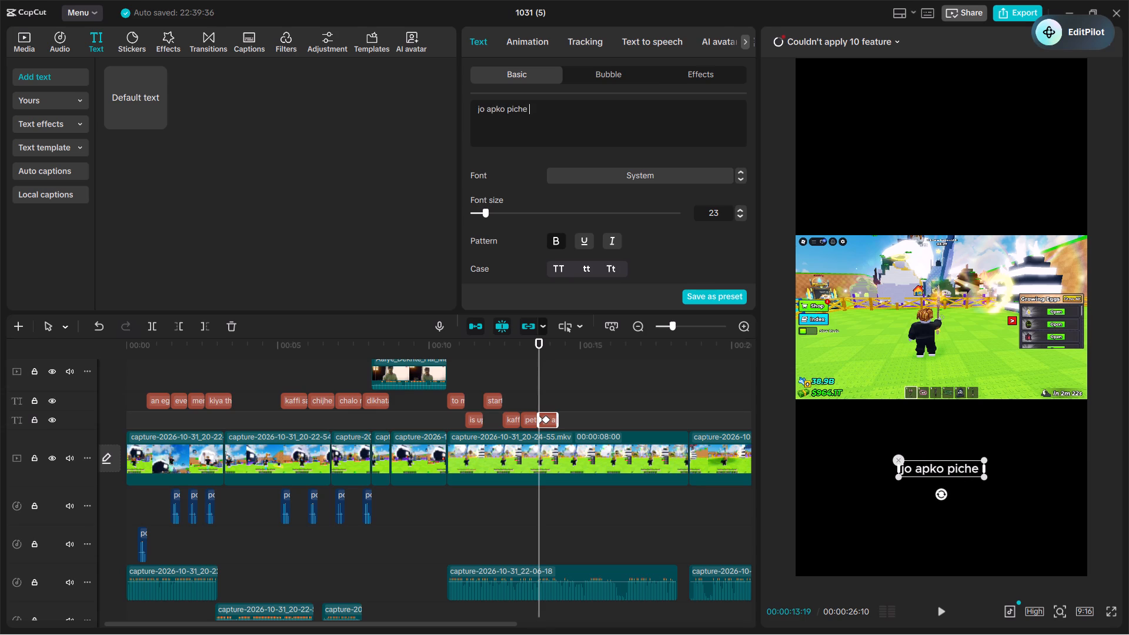
# Play back the captions from "is update ke" through "jo apko piche" to check their timing and fit in the frame.
pyautogui.click(473, 365)
pyautogui.press('space')
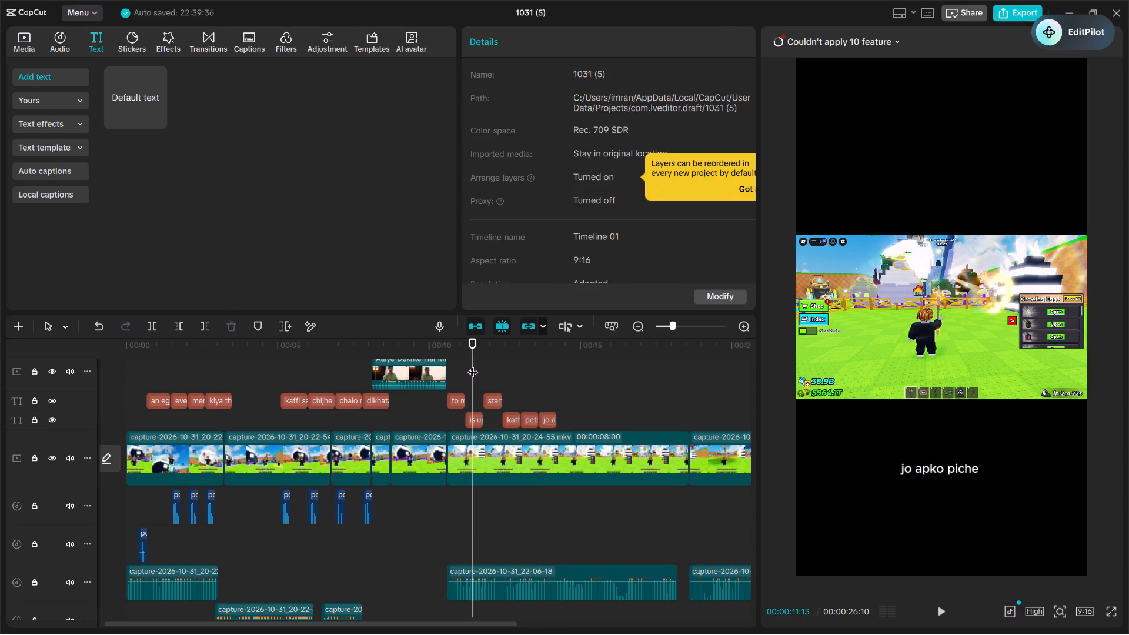
pyautogui.scroll(-1, 473, 365)
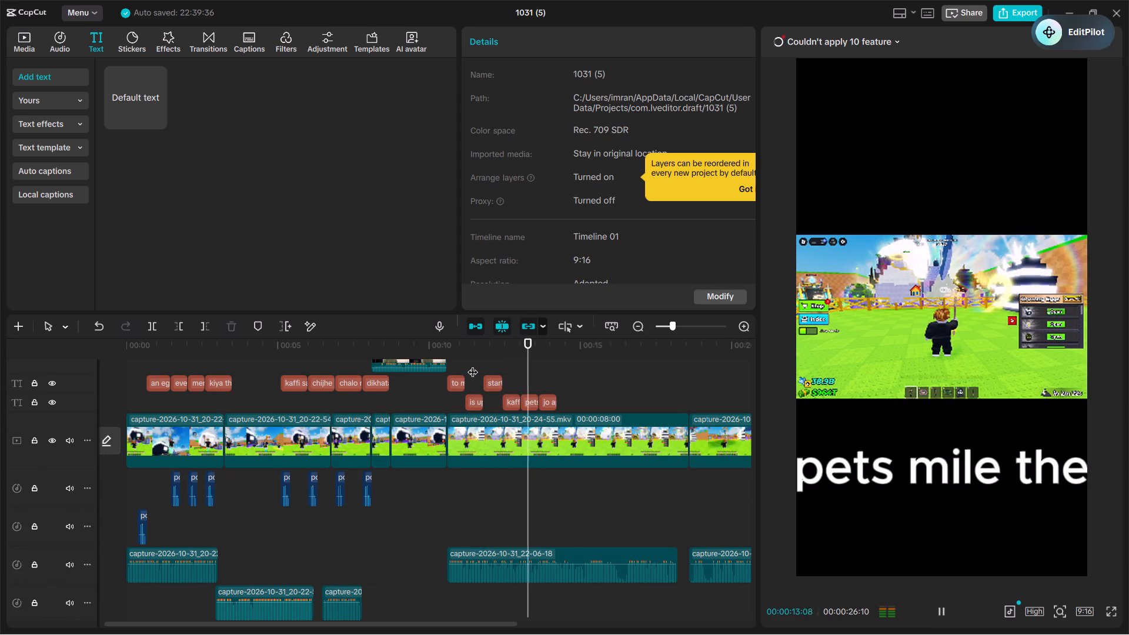
pyautogui.press('space')
pyautogui.press('space')
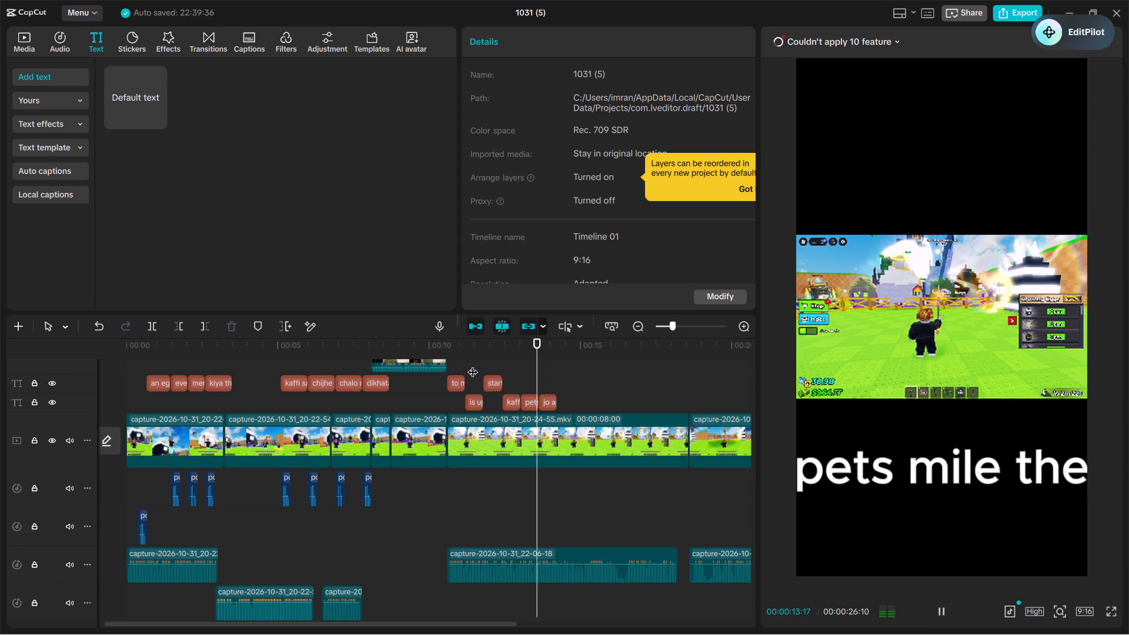
pyautogui.press('space')
pyautogui.press('space')
pyautogui.press('space')
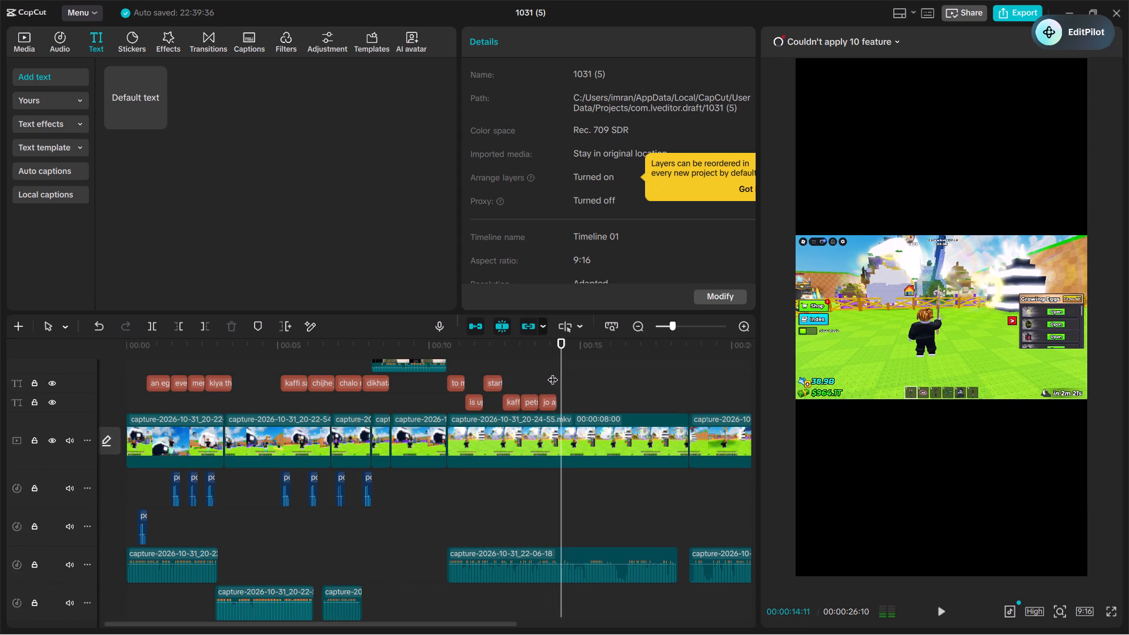
pyautogui.click(538, 383)
pyautogui.press('space')
pyautogui.press('space')
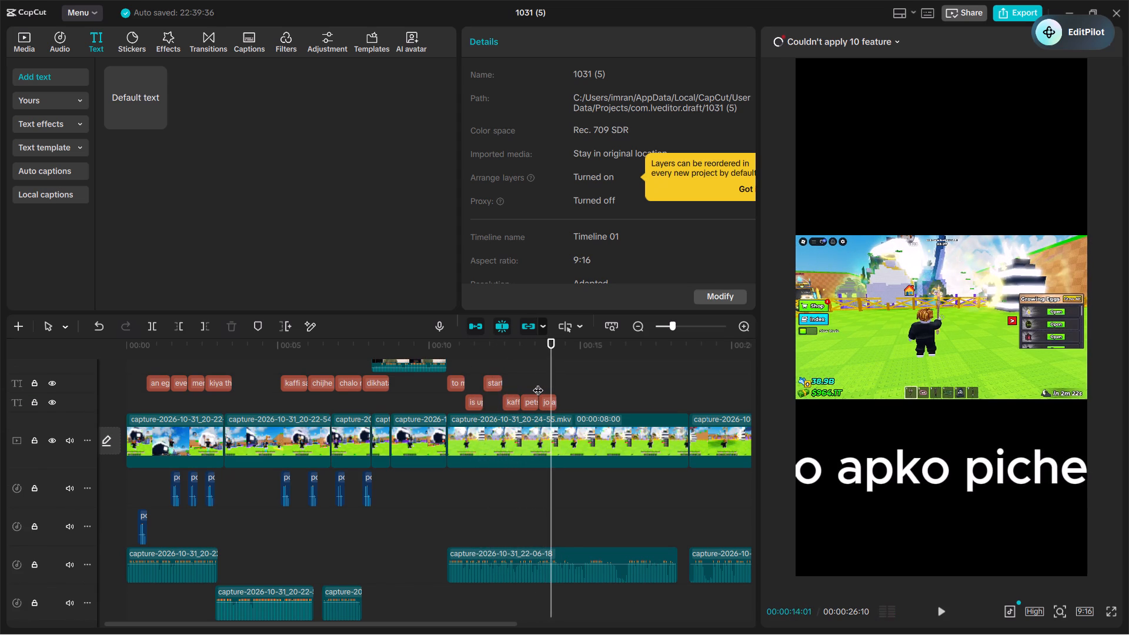
# Reduce the font size of the "jo apko piche" caption so the whole line fits within the frame width.
pyautogui.click(543, 400)
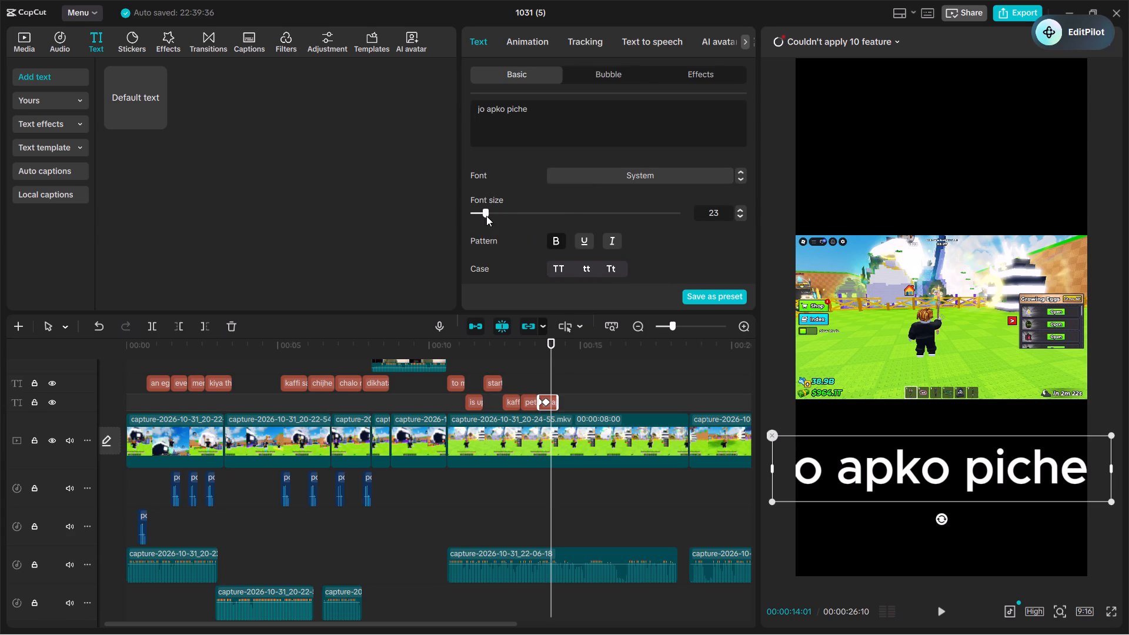
pyautogui.tripleClick(741, 216)
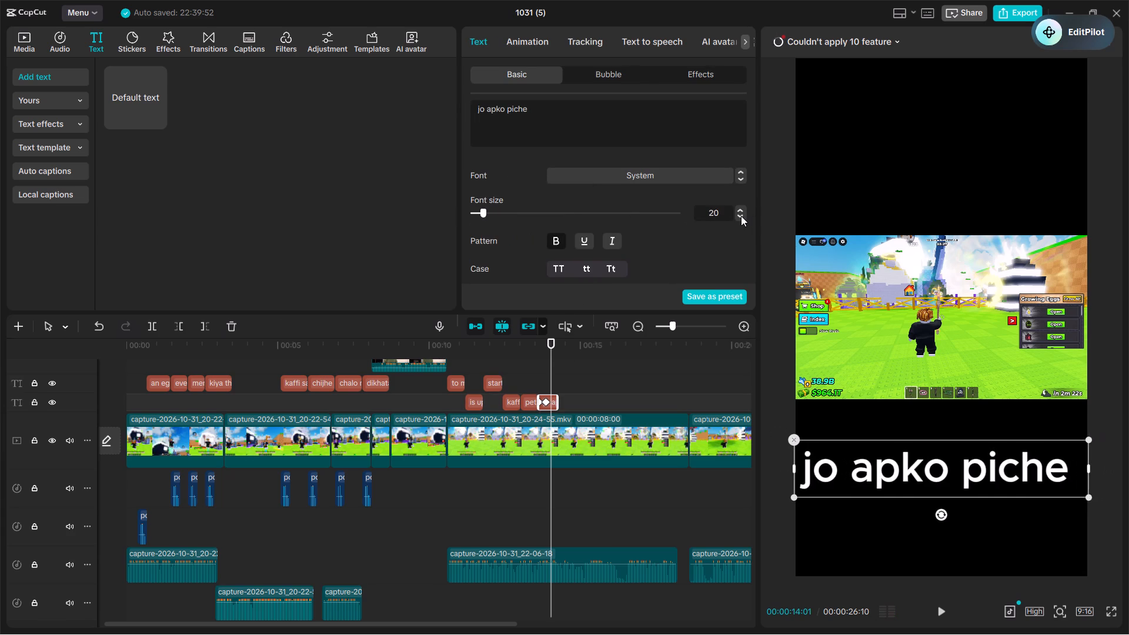
pyautogui.click(741, 216)
# Replay the section around the "jo apko piche" caption and just past it to check the wording and timing against the voice.
pyautogui.scroll(-18, 628, 323)
pyautogui.click(535, 365)
pyautogui.press('space')
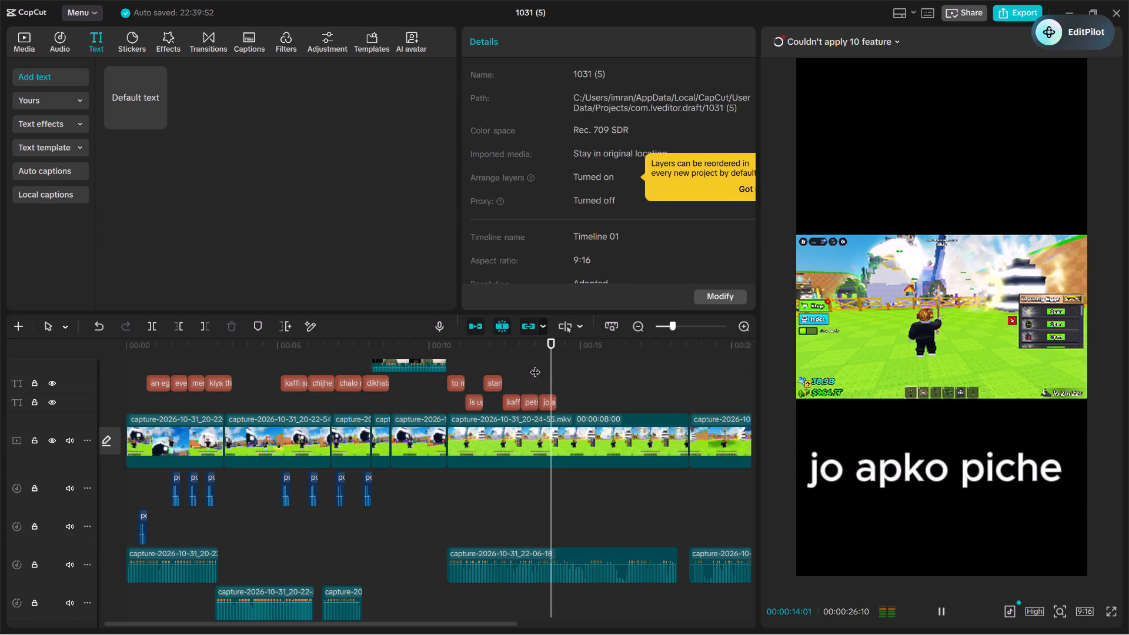
pyautogui.press('space')
pyautogui.scroll(-1, 535, 365)
pyautogui.press('space')
pyautogui.press('space')
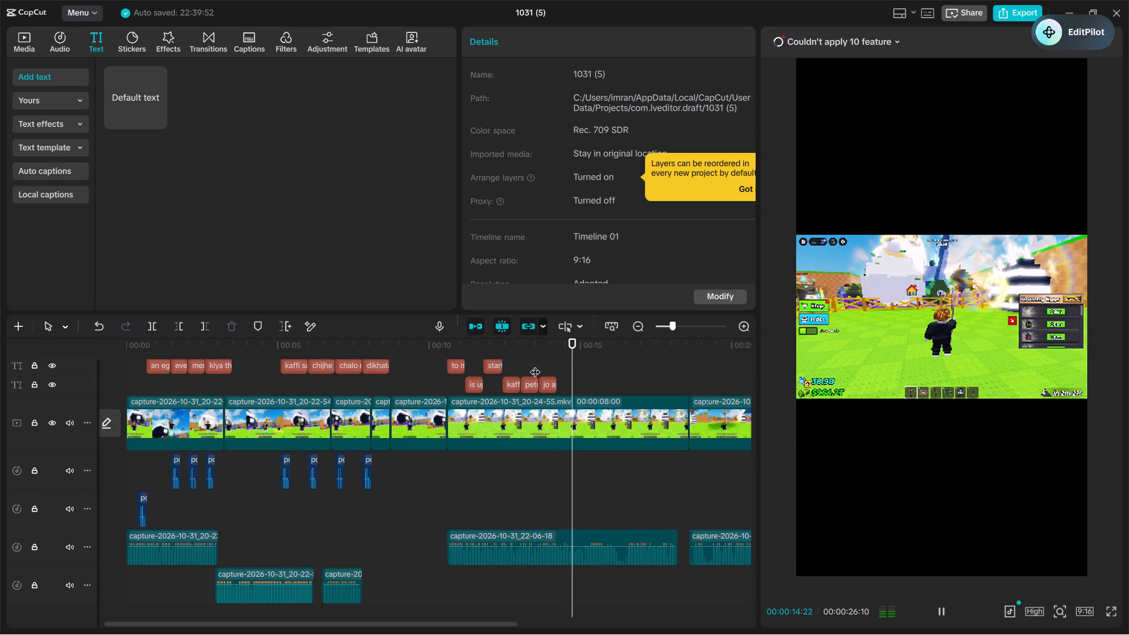
pyautogui.scroll(-1, 525, 345)
pyautogui.click(525, 345)
pyautogui.press('space')
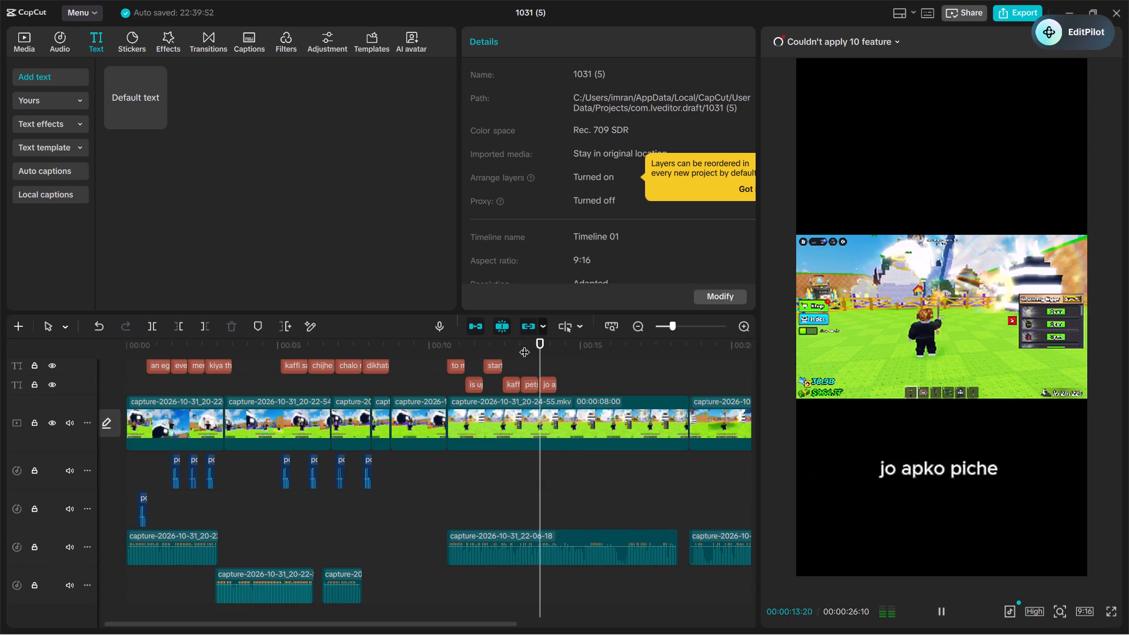
pyautogui.press('space')
pyautogui.press('space')
pyautogui.press('space')
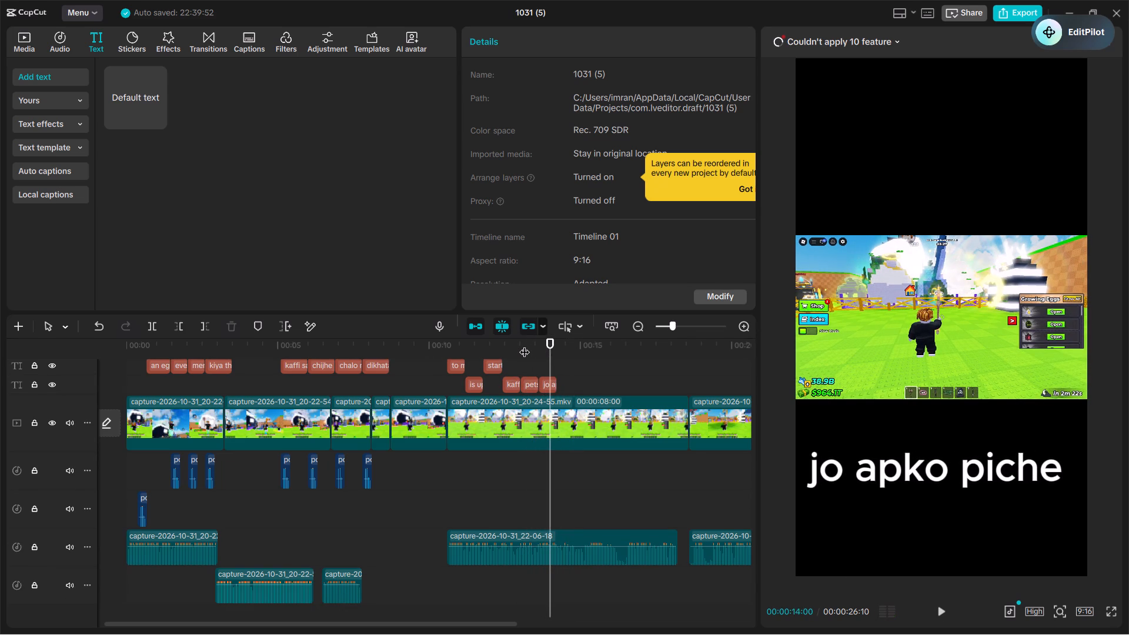
# Change the text of the "jo apko piche" caption to "jo apko samne".
pyautogui.click(556, 385)
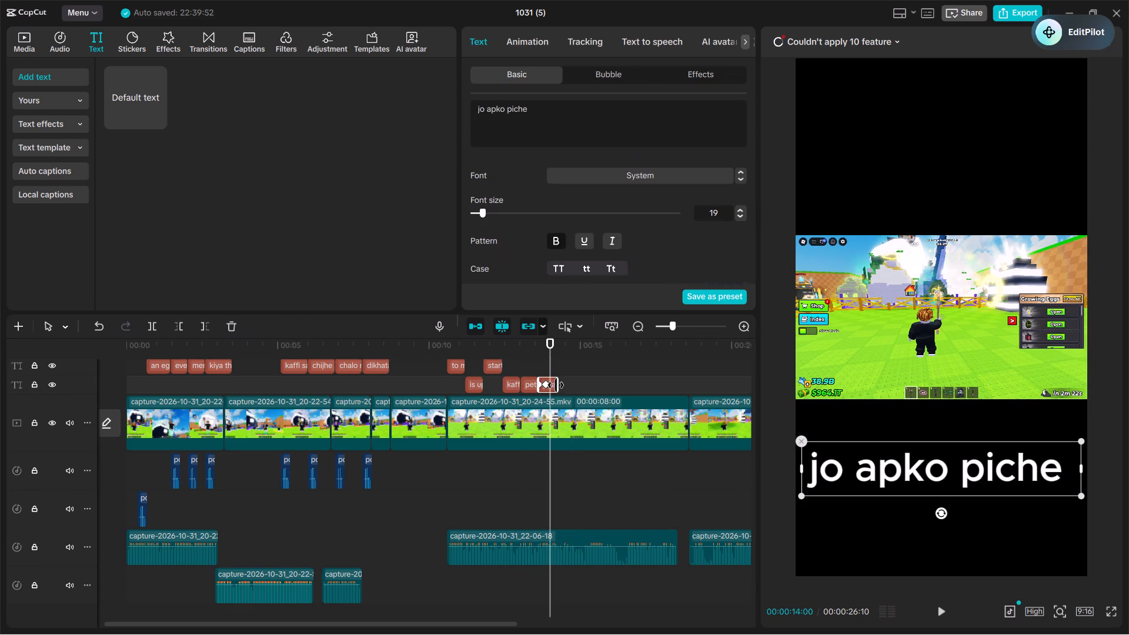
pyautogui.click(551, 139)
pyautogui.scroll(-11, 551, 139)
pyautogui.press('BackSpace')
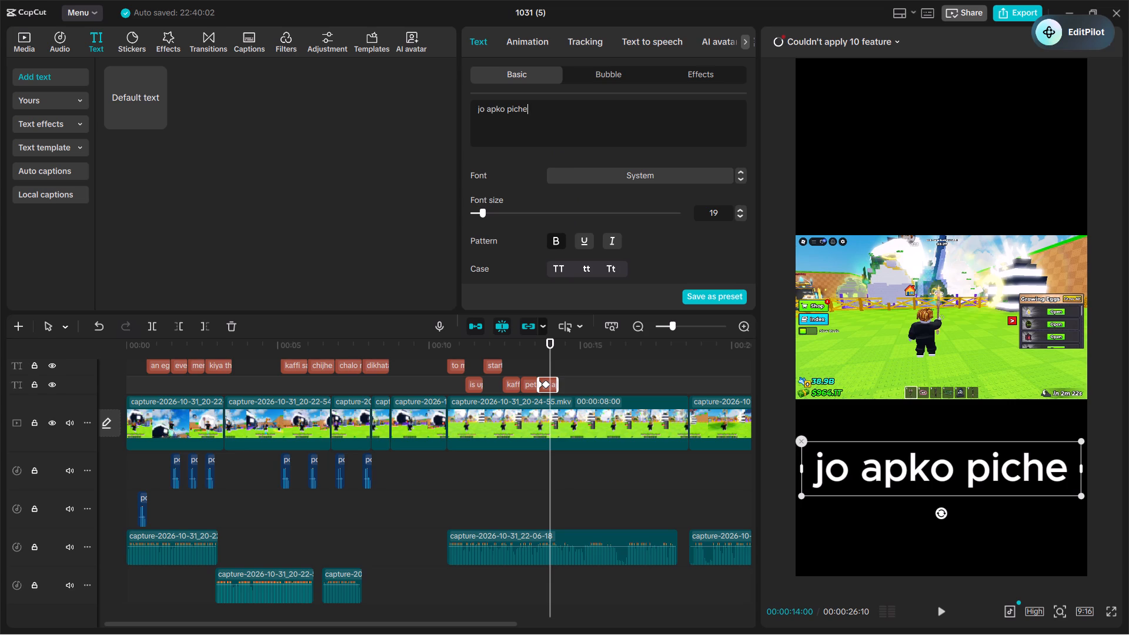
pyautogui.press('BackSpace')
pyautogui.press('BackSpace')
pyautogui.press('BackSpace')
pyautogui.press('BackSpace')
pyautogui.press('BackSpace')
pyautogui.write('samne')
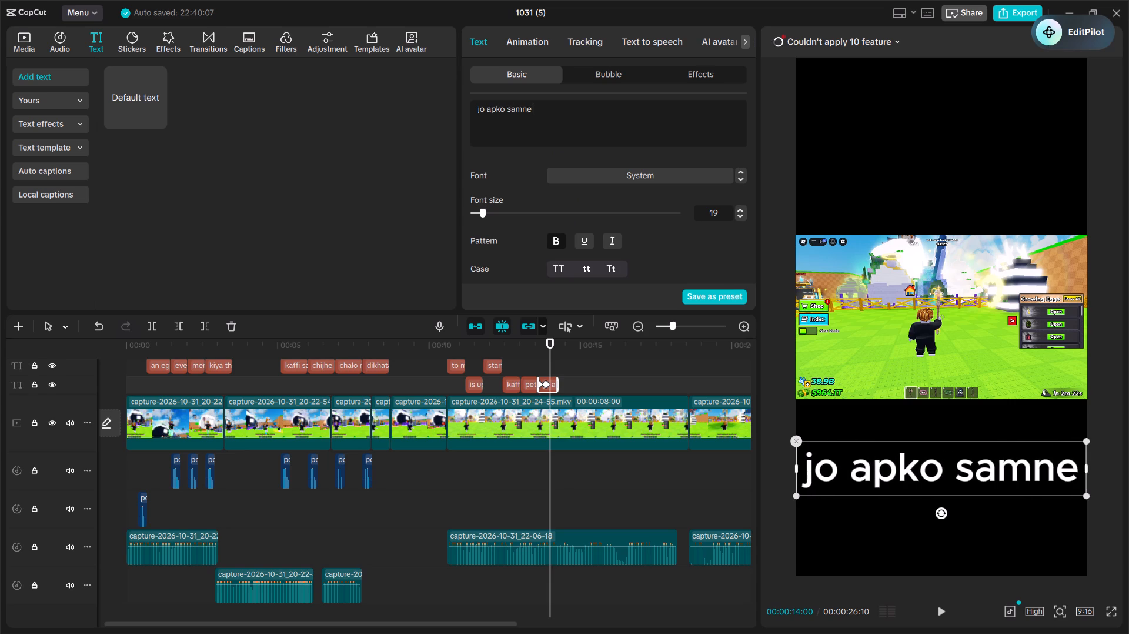
# Add another copy of the caption at 00:00:14:07, following "jo apko samne", and change its text to "hai".
pyautogui.click(553, 365)
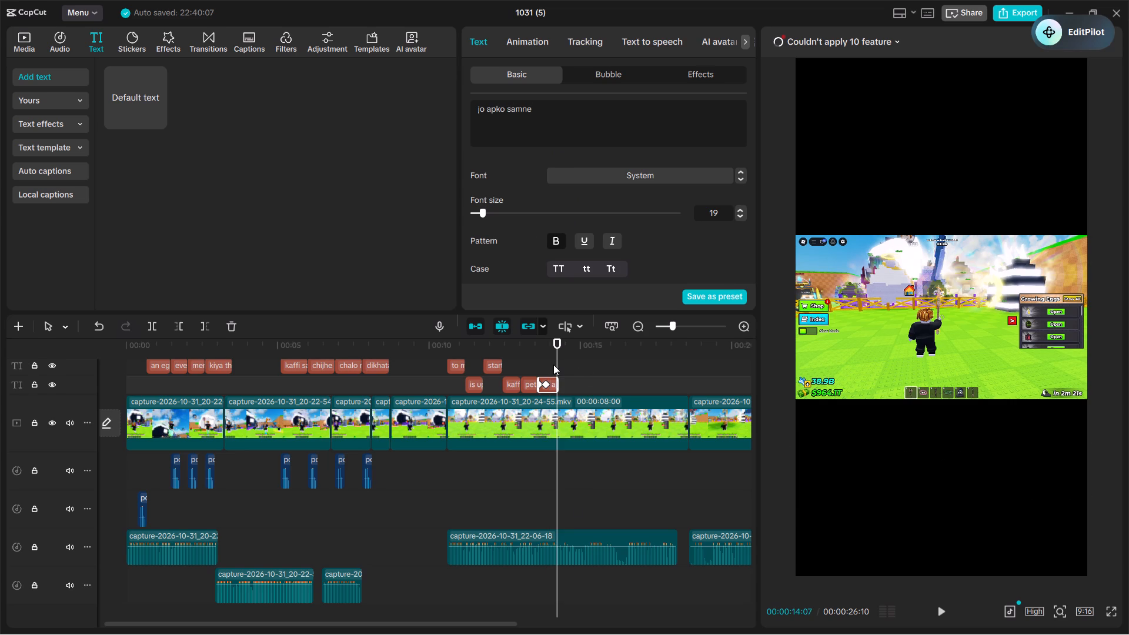
pyautogui.hotkey('ctrl', 'v')
pyautogui.tripleClick(535, 111)
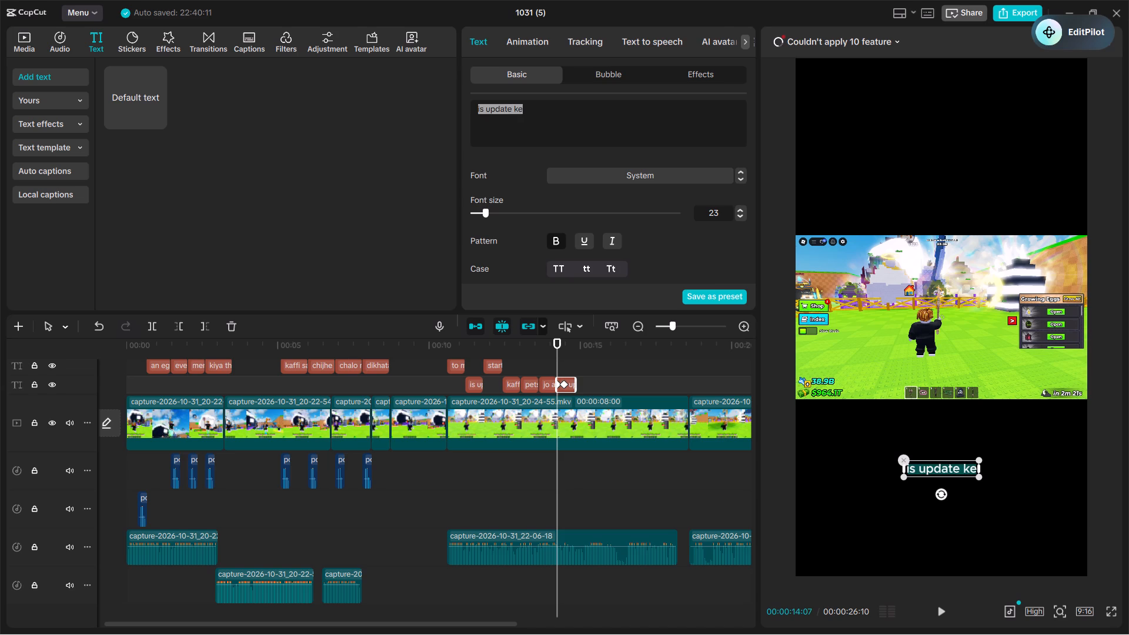
pyautogui.press('BackSpace')
pyautogui.write('hai')
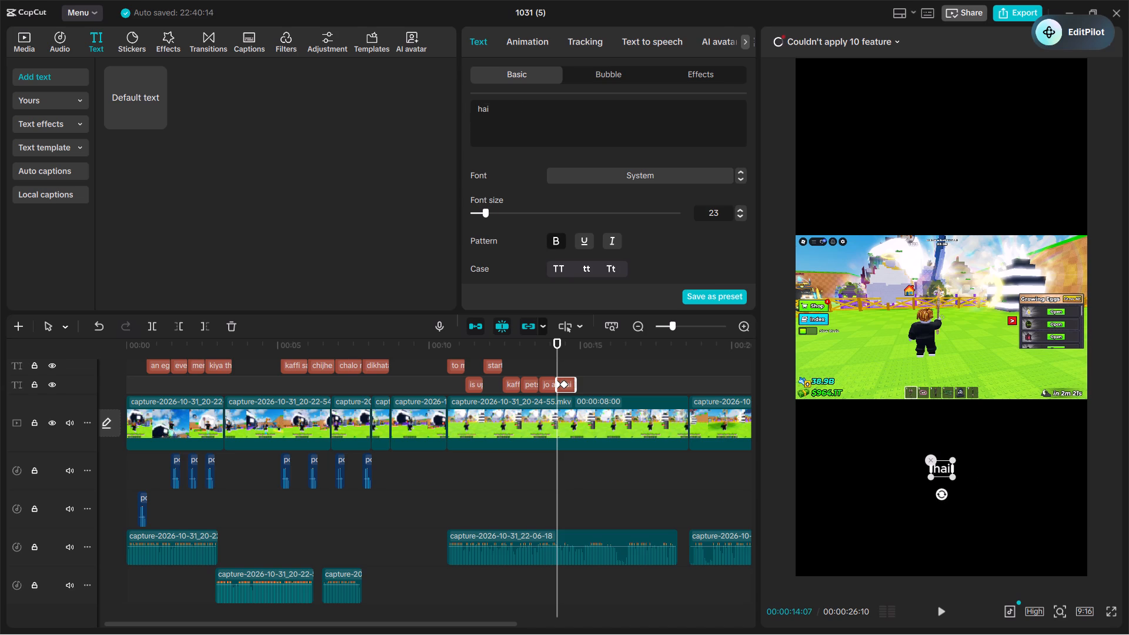
# Replay the speech around the "hai" caption and extend its text to "hai ki".
pyautogui.click(547, 347)
pyautogui.press('space')
pyautogui.press('space')
pyautogui.press('space')
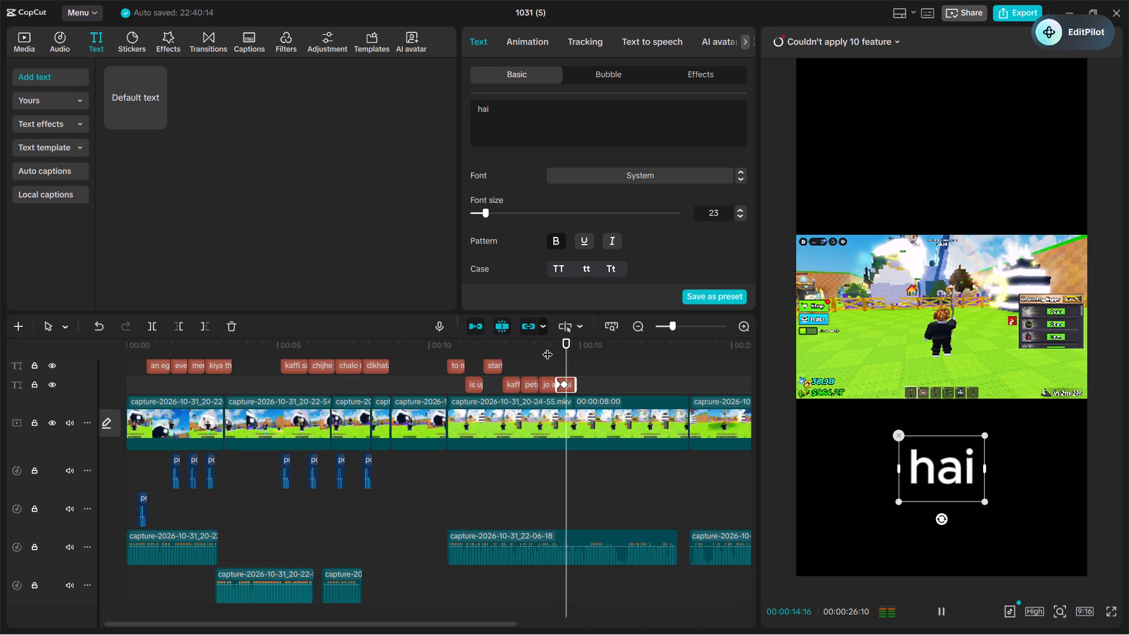
pyautogui.press('space')
pyautogui.click(547, 347)
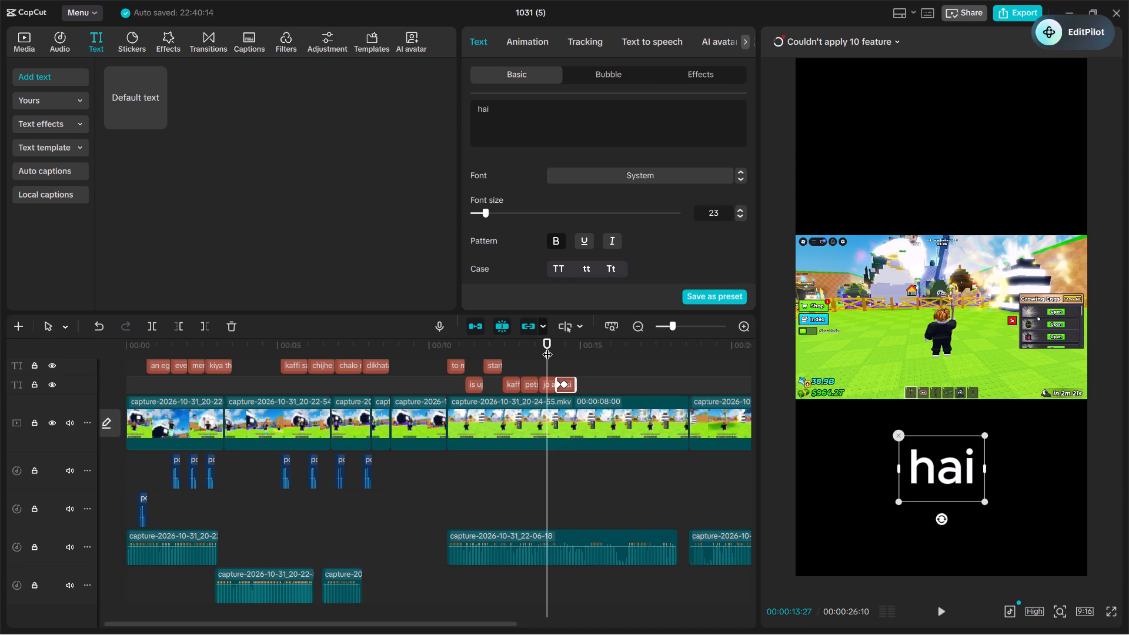
pyautogui.press('space')
pyautogui.press('space')
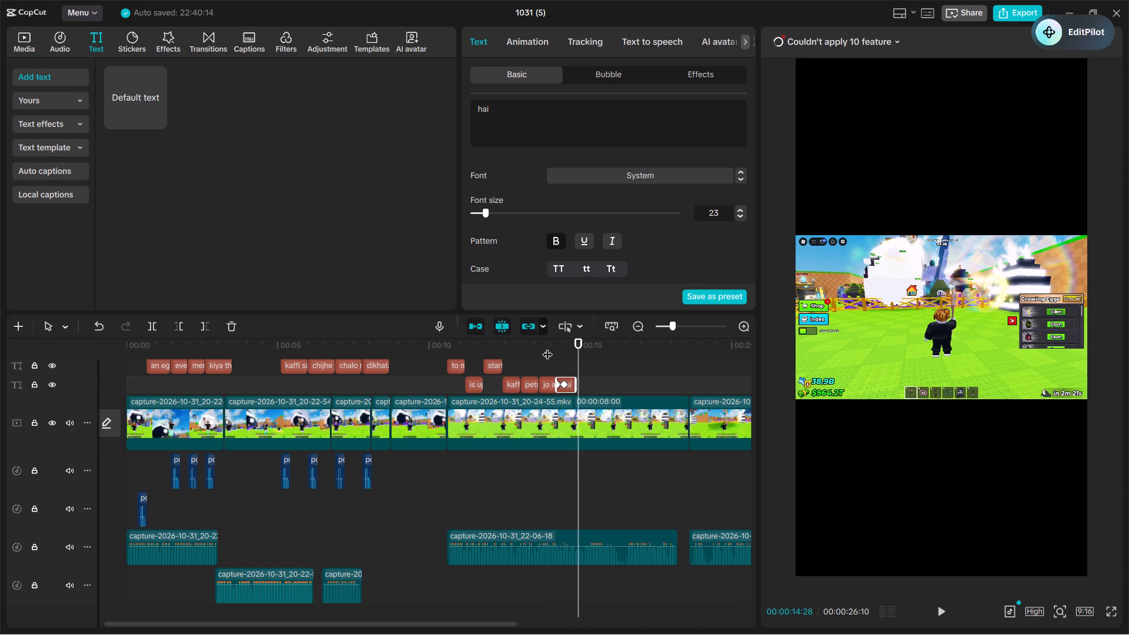
pyautogui.click(506, 121)
pyautogui.press('space')
pyautogui.write('ki')
# Find where the speech resumes after "hai ki", add a caption copy at 00:00:15:10, and change its text to "ak sath".
pyautogui.click(460, 473)
pyautogui.press('space')
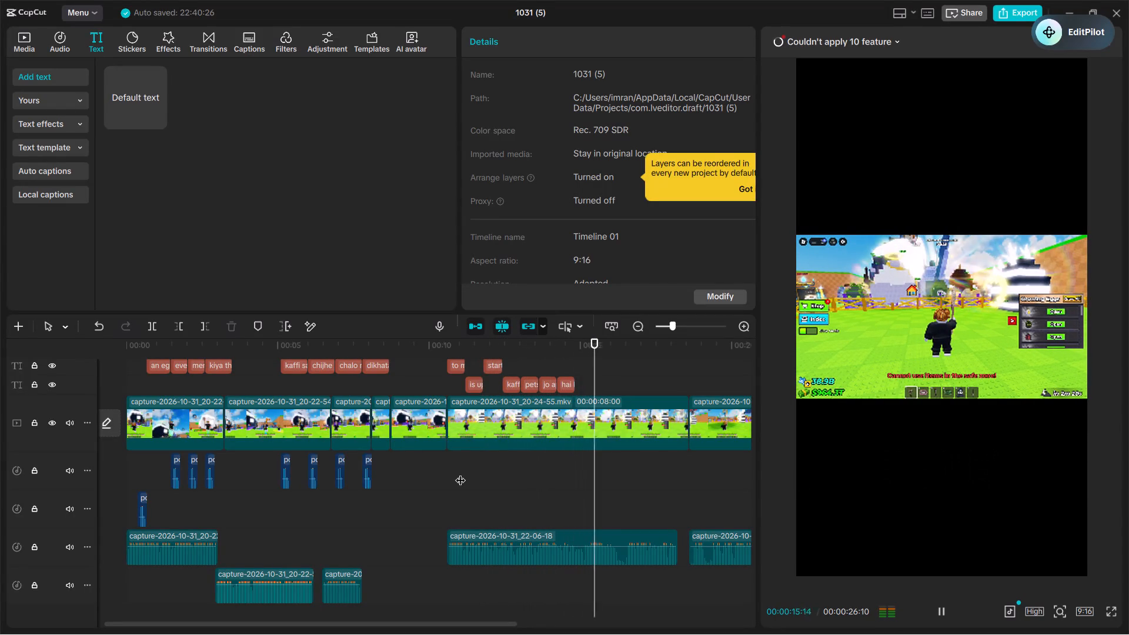
pyautogui.press('space')
pyautogui.click(581, 357)
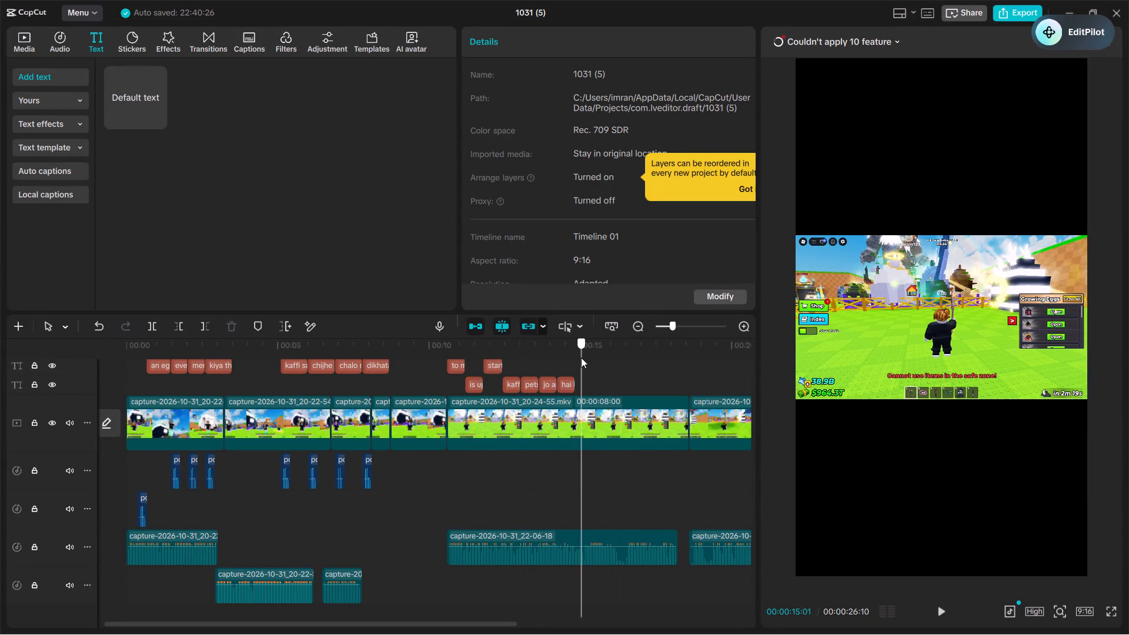
pyautogui.press('space')
pyautogui.press('space')
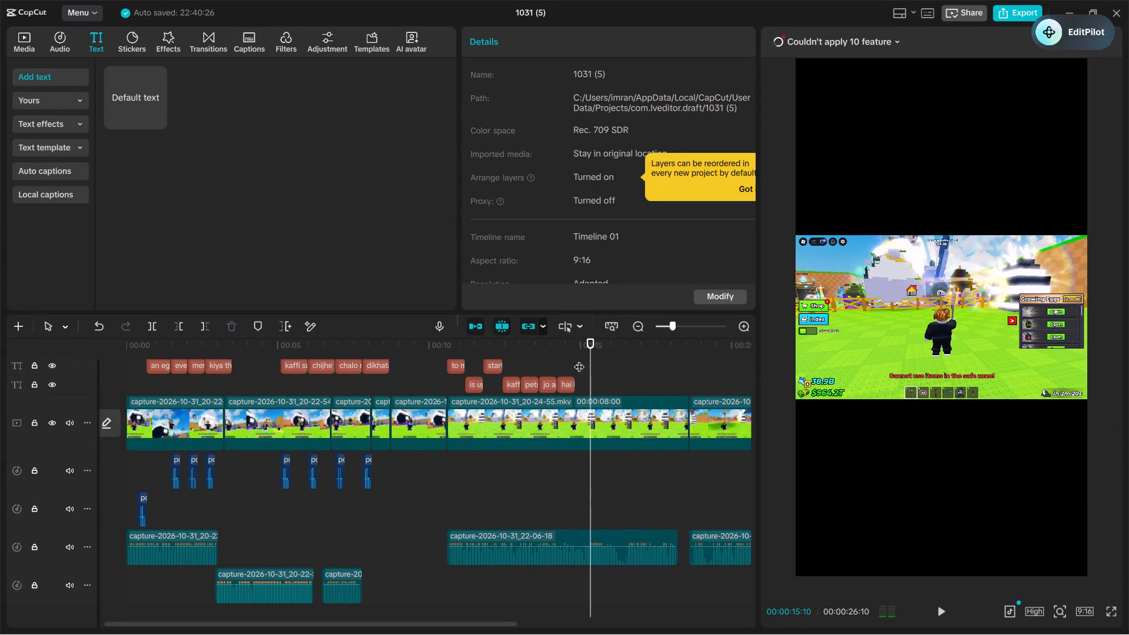
pyautogui.hotkey('ctrl', 'v')
pyautogui.tripleClick(553, 129)
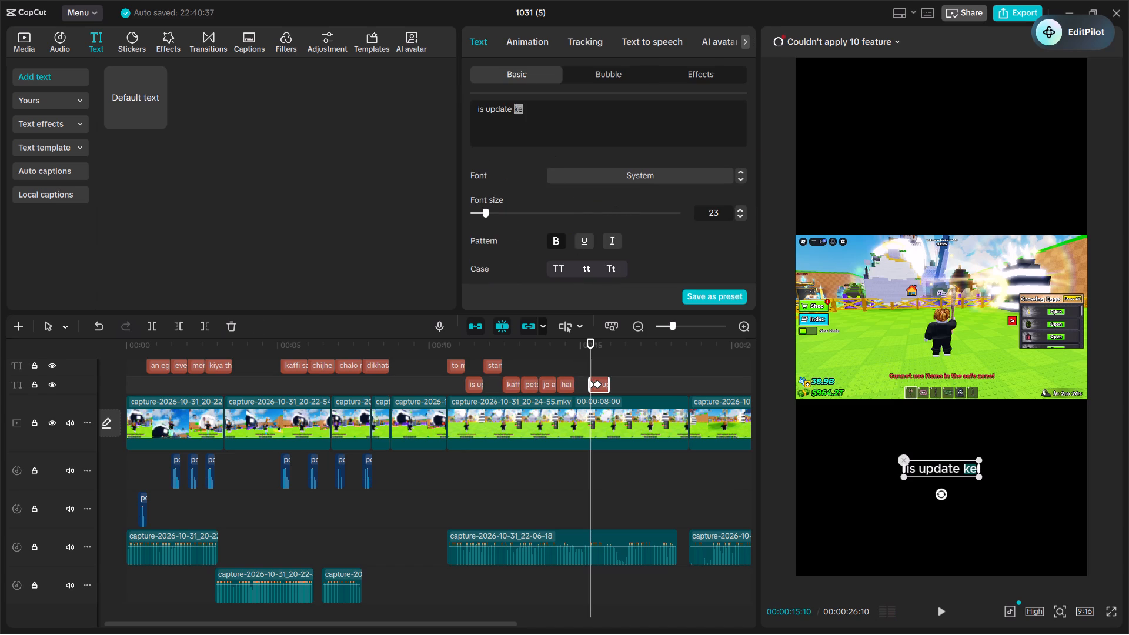
pyautogui.press('BackSpace')
pyautogui.write('ak sath')
pyautogui.scroll(-1, 553, 129)
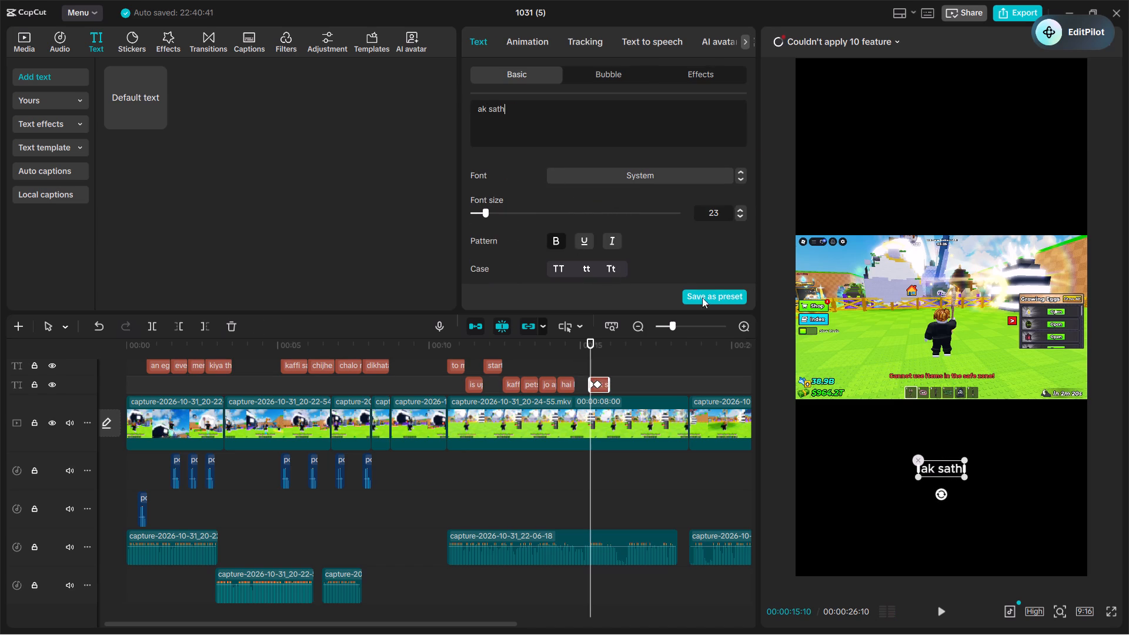
# Shift the "ak sath" caption slightly earlier to match the voice waveform and extend its end to about 00:00:16:01.
pyautogui.moveTo(600, 388); pyautogui.dragTo(592, 388)
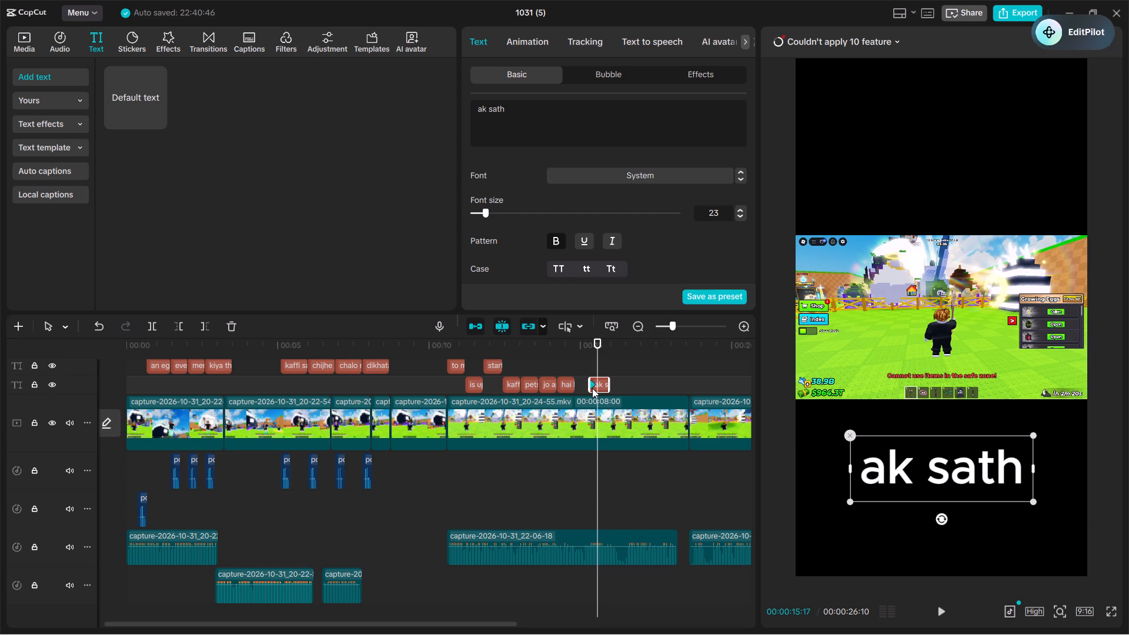
pyautogui.hotkey('ctrl', '+')
pyautogui.hotkey('ctrl', '+')
pyautogui.hotkey('ctrl', 'z')
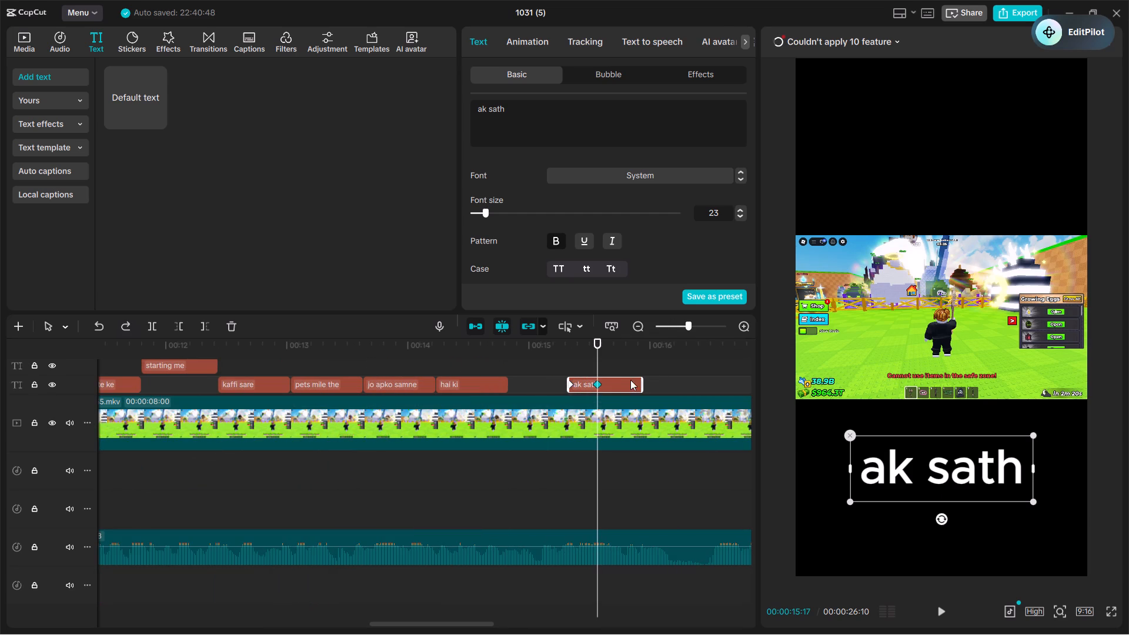
pyautogui.moveTo(612, 388); pyautogui.dragTo(600, 390)
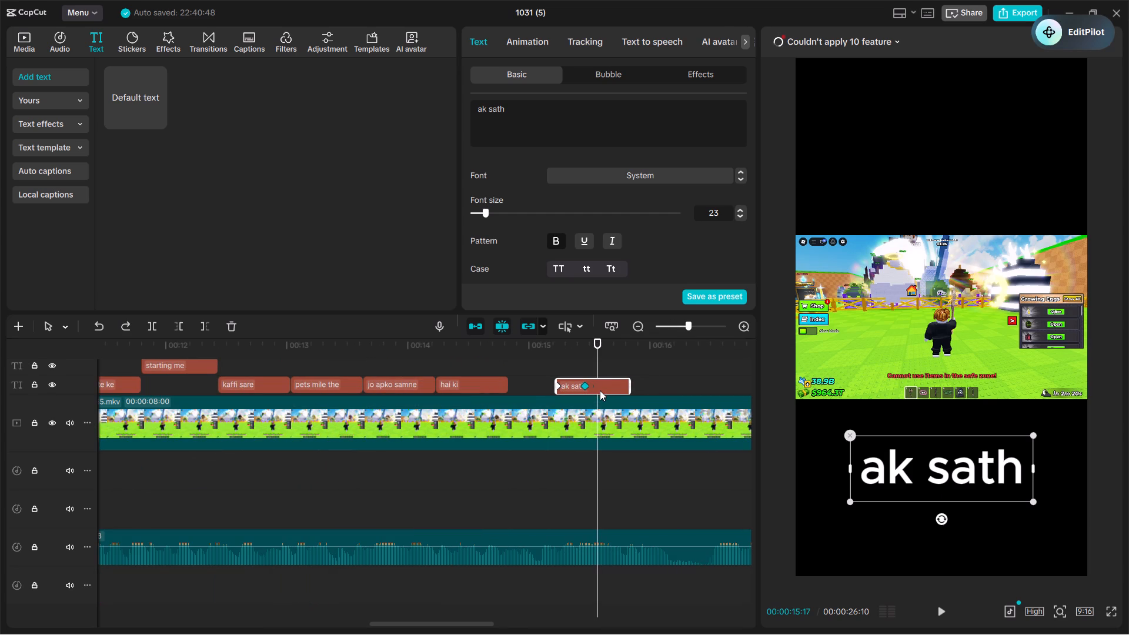
pyautogui.moveTo(600, 390); pyautogui.dragTo(589, 390)
pyautogui.moveTo(614, 380); pyautogui.dragTo(650, 373)
pyautogui.click(653, 345)
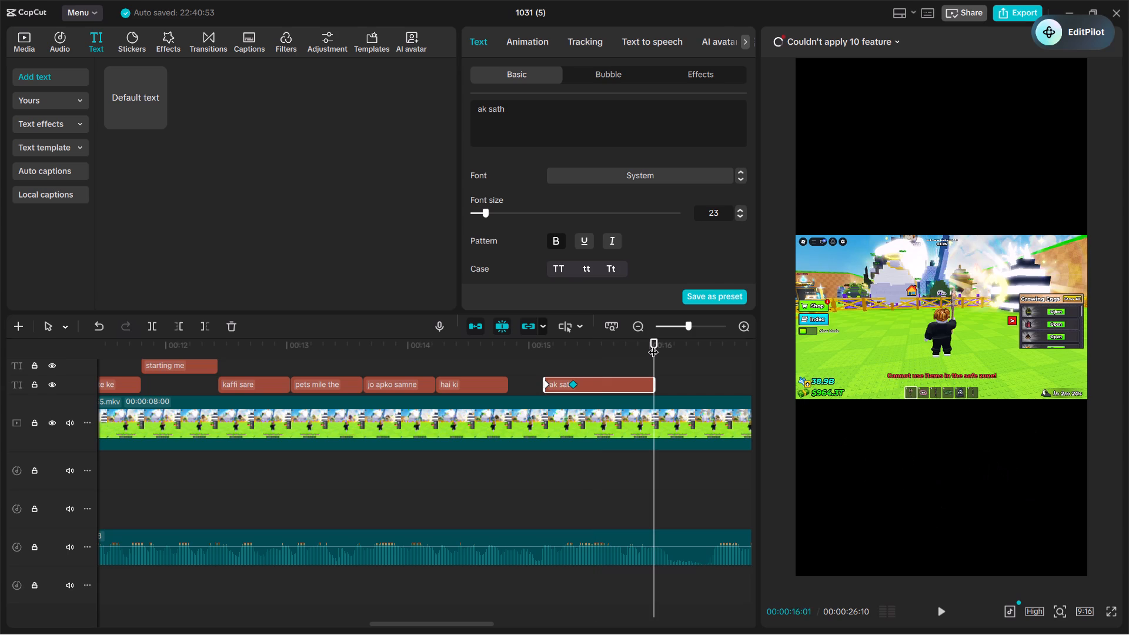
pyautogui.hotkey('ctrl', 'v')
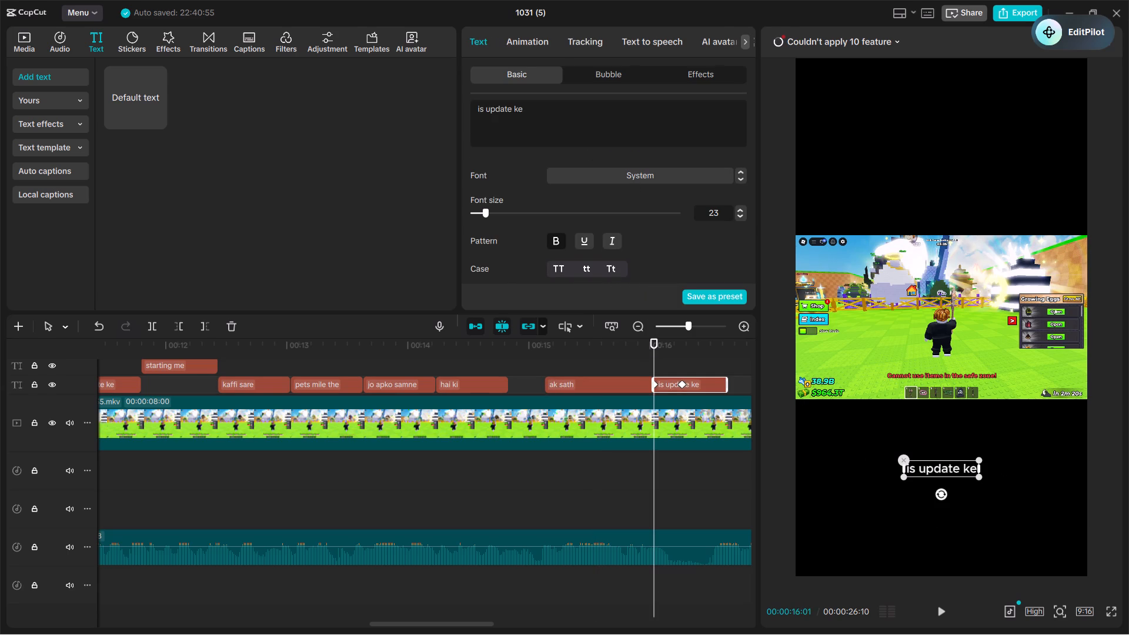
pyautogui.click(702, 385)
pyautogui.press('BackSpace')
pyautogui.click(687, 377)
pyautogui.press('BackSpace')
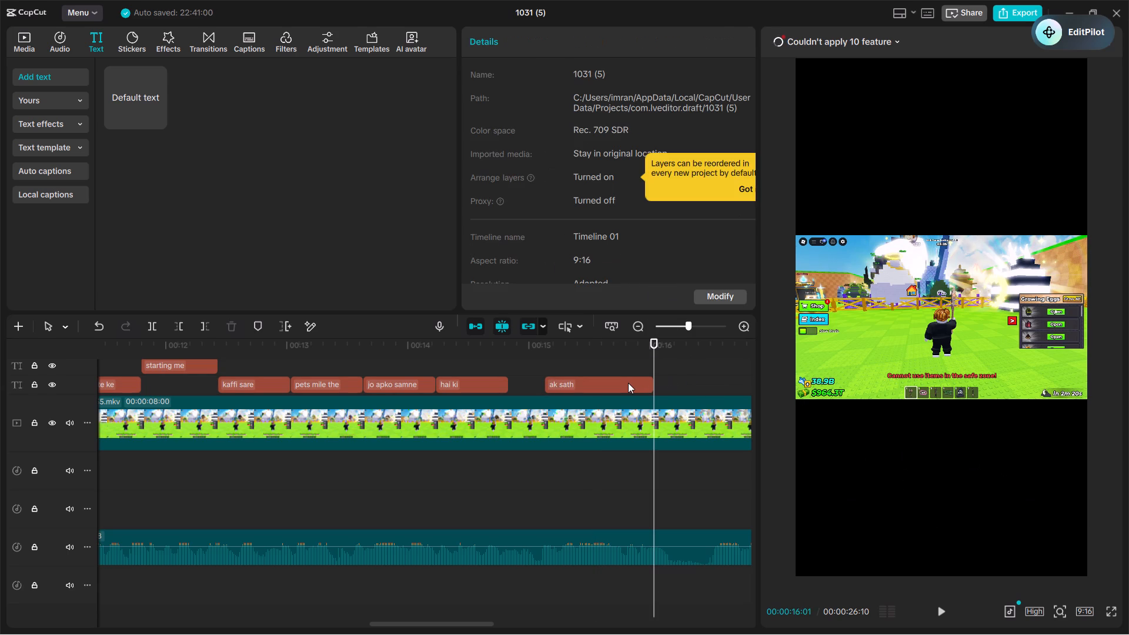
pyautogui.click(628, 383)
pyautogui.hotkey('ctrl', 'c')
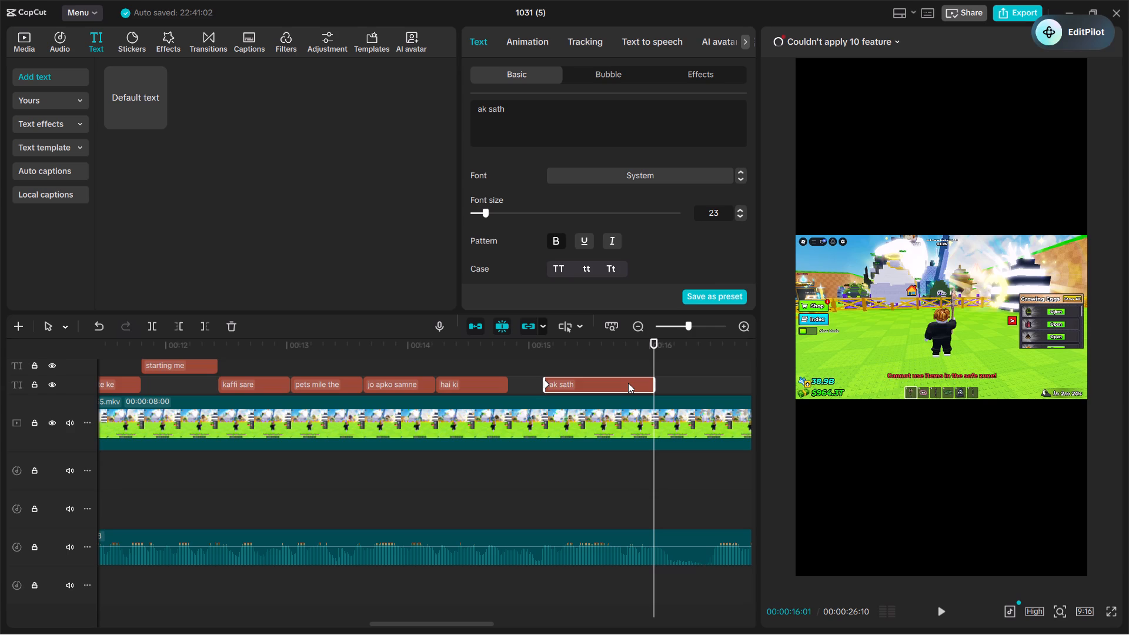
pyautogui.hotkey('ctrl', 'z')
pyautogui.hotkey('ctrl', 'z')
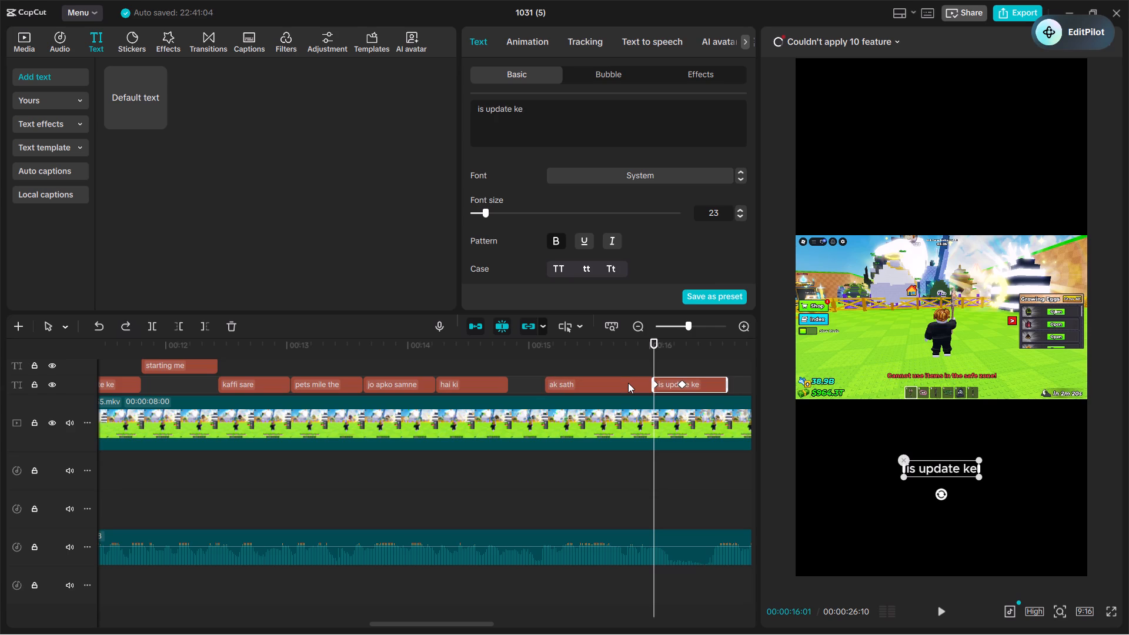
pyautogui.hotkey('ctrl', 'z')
# Duplicate the "ak sath" caption at 00:00:16:01, directly after the original, and change the copy's text to "kholta hu".
pyautogui.click(628, 383)
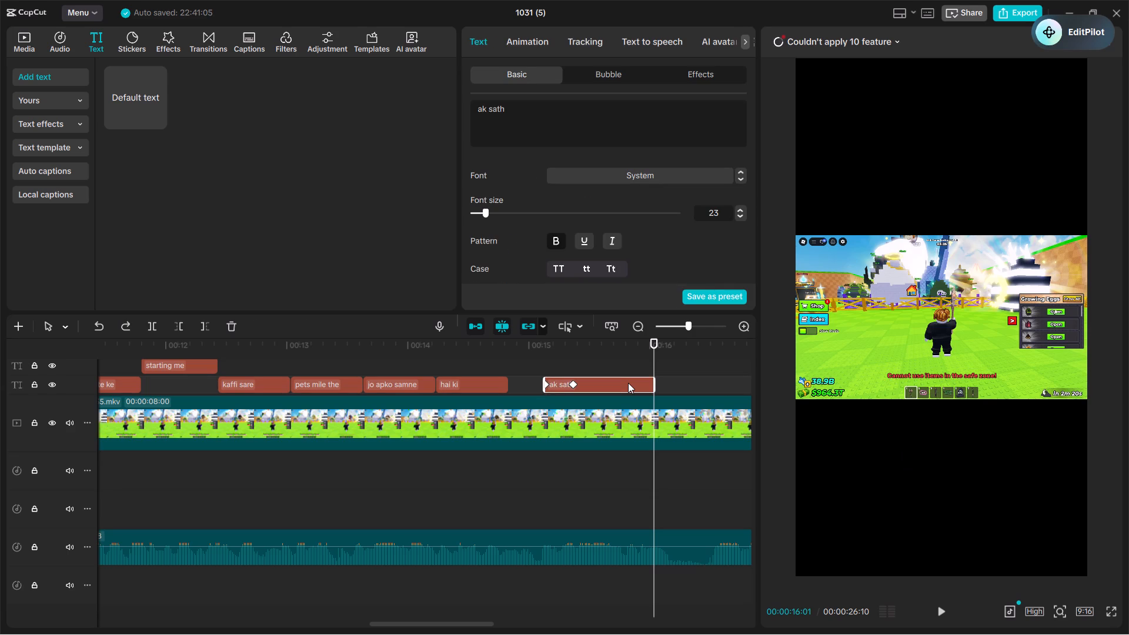
pyautogui.hotkey('ctrl', 'c')
pyautogui.hotkey('ctrl', 'v')
pyautogui.tripleClick(574, 113)
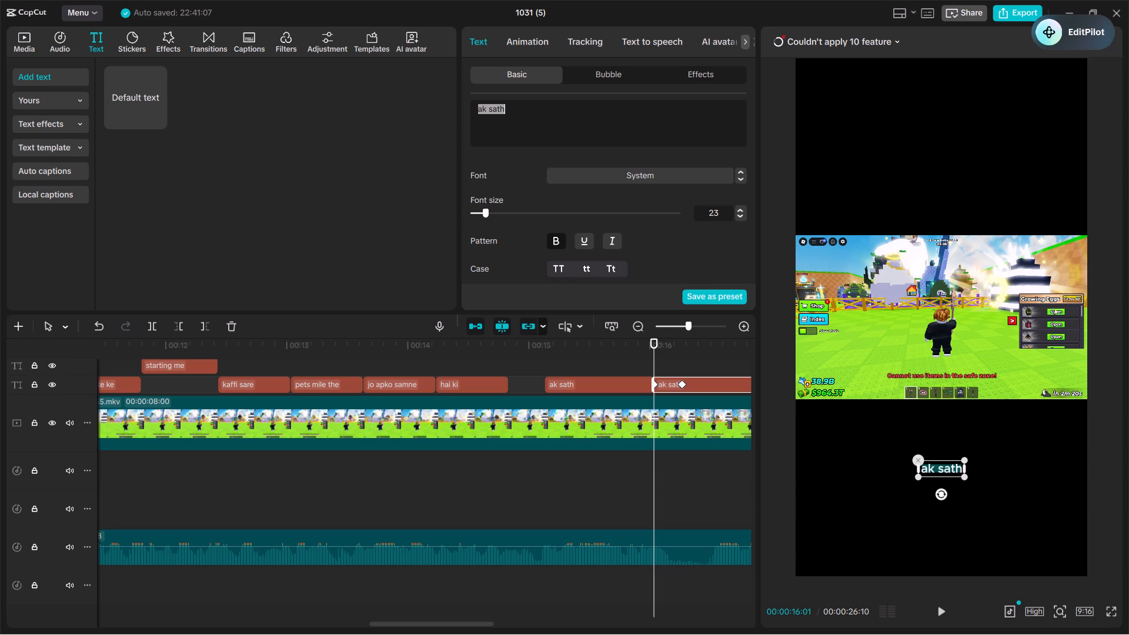
pyautogui.press('BackSpace')
pyautogui.press('BackSpace')
pyautogui.press('BackSpace')
pyautogui.press('BackSpace')
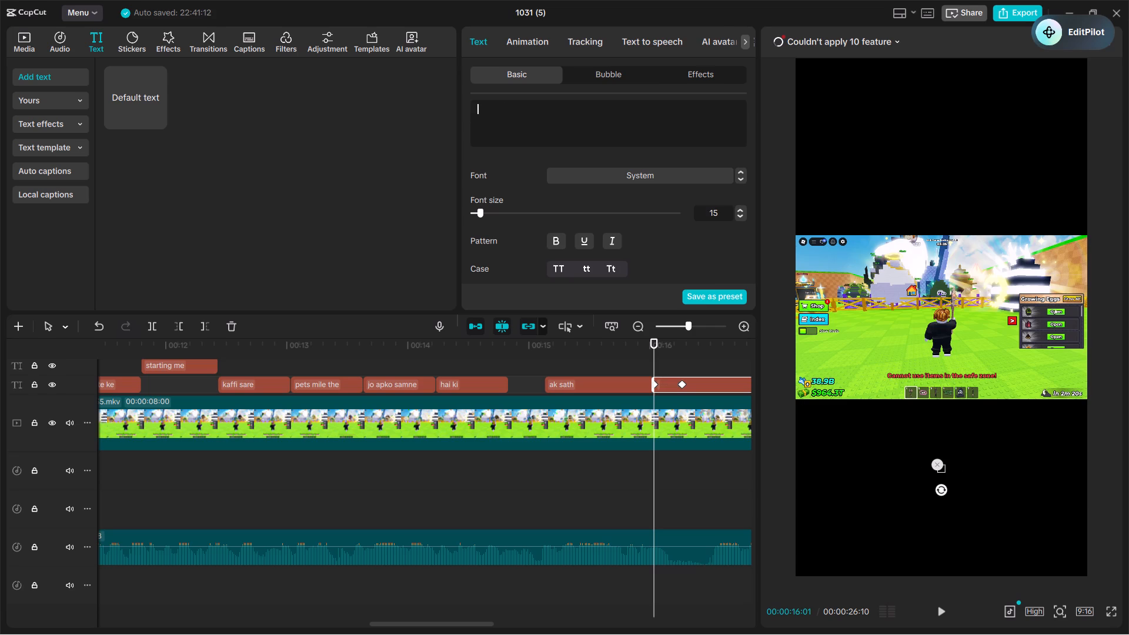
pyautogui.write('kho')
pyautogui.write('lta hu')
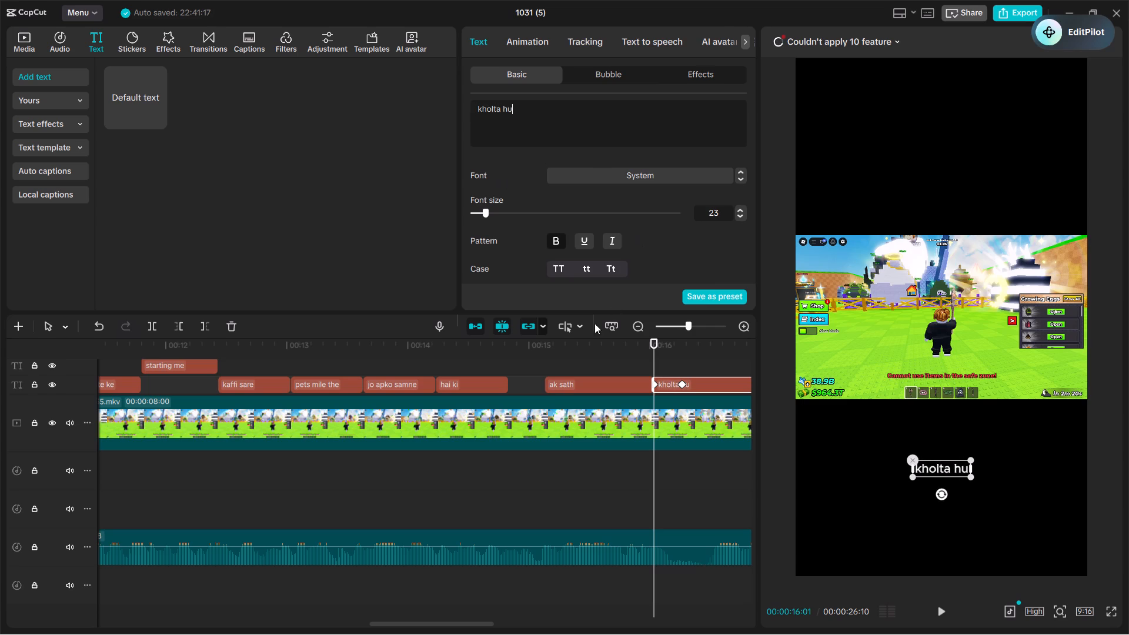
# Play back from the "ak sath" caption through "kholta hu" and on into the last clip to check captions and voice.
pyautogui.click(543, 349)
pyautogui.press('space')
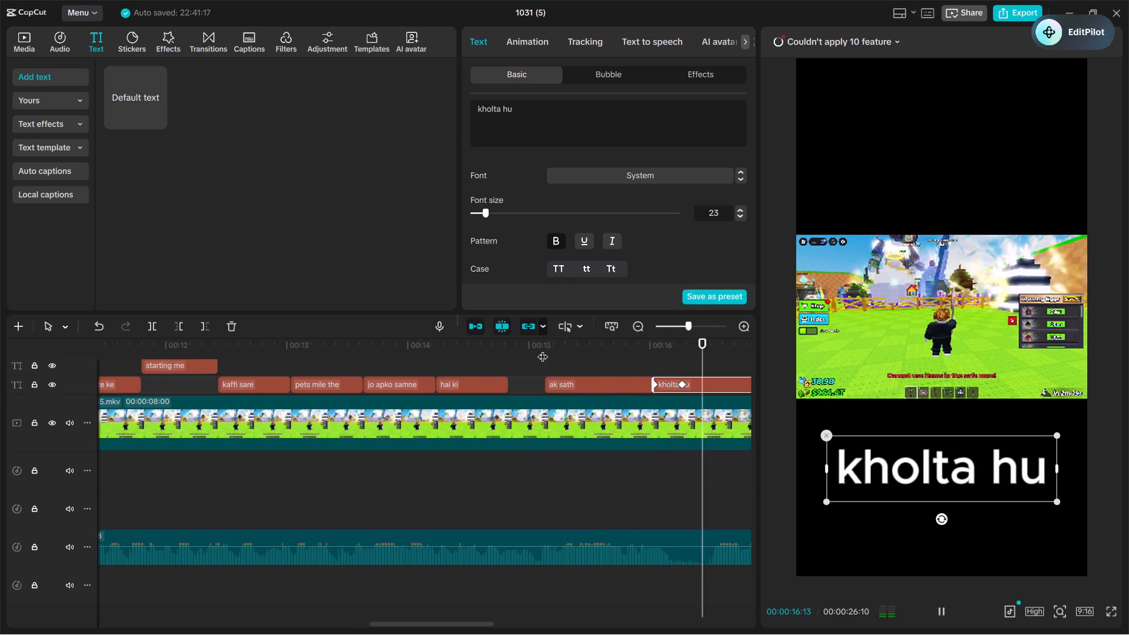
pyautogui.hotkey('ctrl', '-')
pyautogui.hotkey('ctrl', '-')
pyautogui.press('space')
pyautogui.hotkey('ctrl', '-')
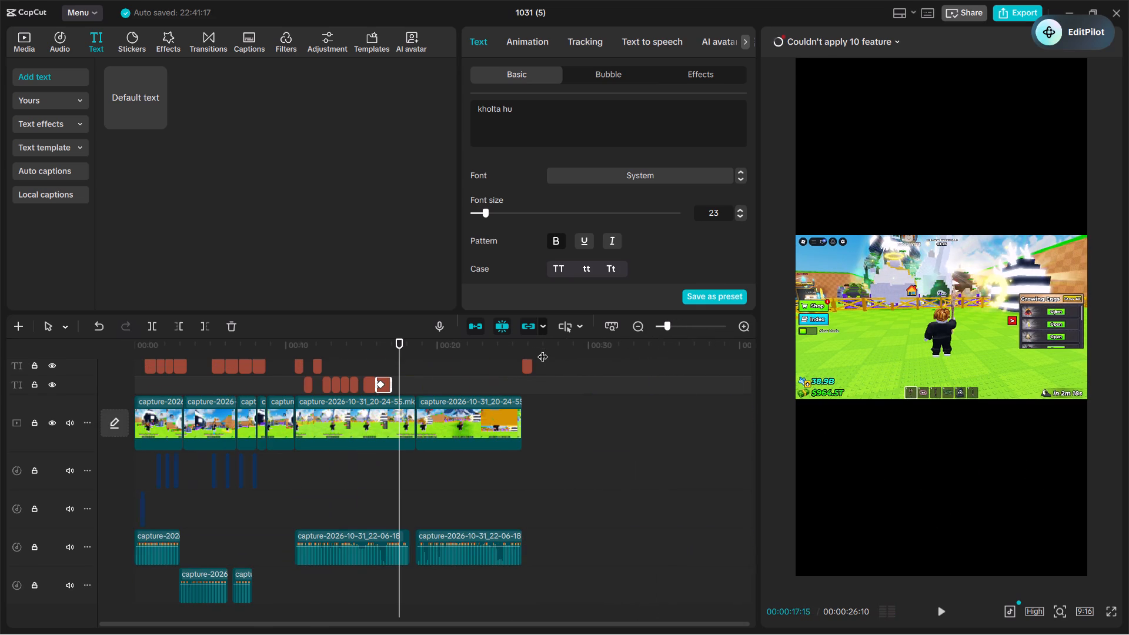
pyautogui.hotkey('ctrl', 'space')
pyautogui.press('space')
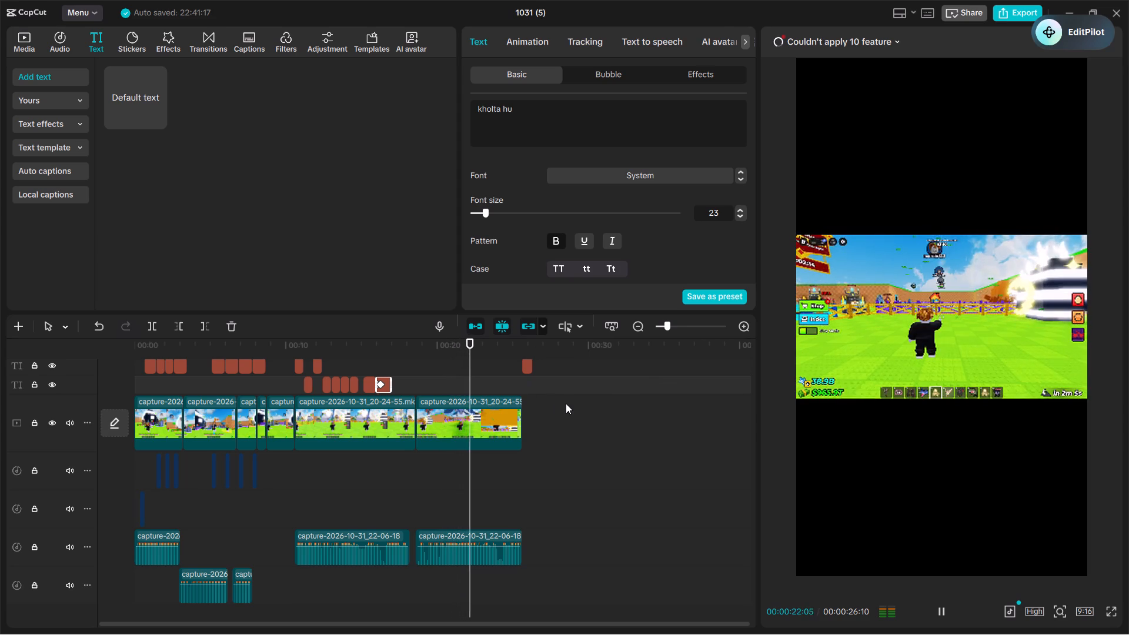
pyautogui.press('space')
# Play the start of the last gameplay clip to locate where its uncaptioned speech begins.
pyautogui.hotkey('ctrl', '+')
pyautogui.hotkey('ctrl', '+')
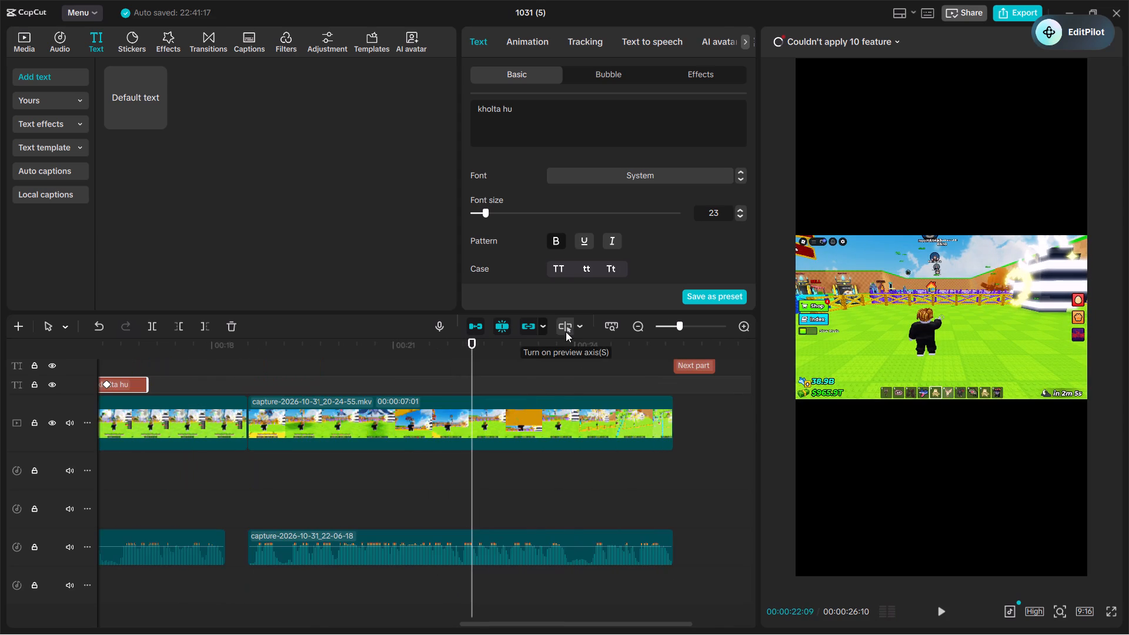
pyautogui.scroll(2, 484, 347)
pyautogui.scroll(-1, 409, 359)
pyautogui.scroll(-1, 263, 380)
pyautogui.scroll(1, 260, 378)
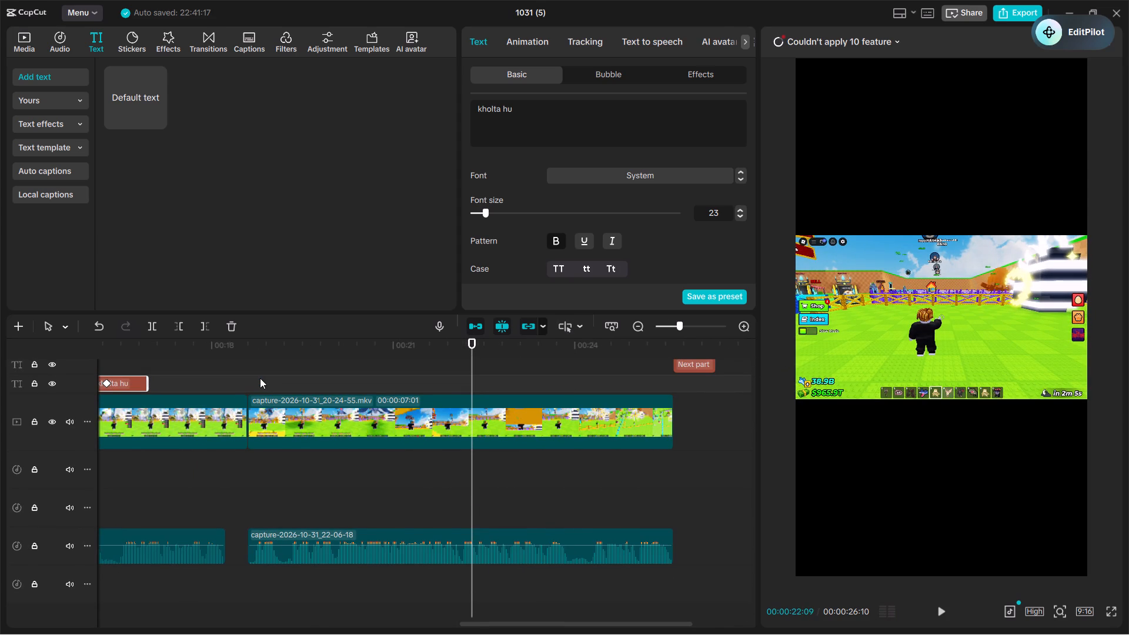
pyautogui.click(229, 501)
pyautogui.press('space')
pyautogui.press('space')
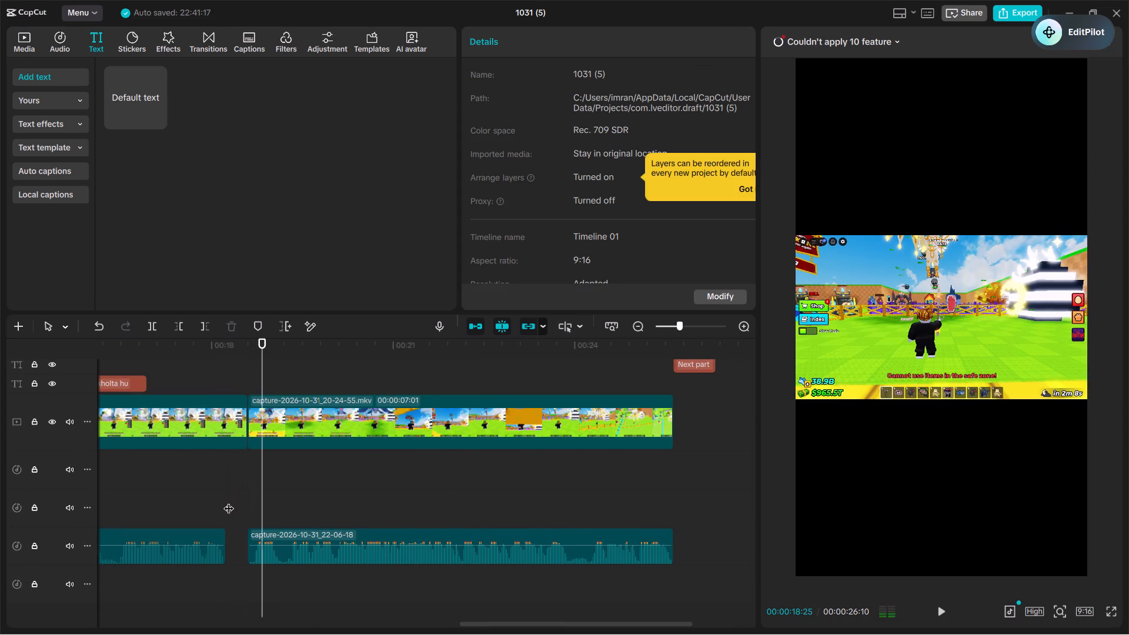
# Replay the start of the last gameplay clip and set the playhead at about 00:00:18:22 for its first caption.
pyautogui.click(257, 494)
pyautogui.press('space')
pyautogui.press('space')
pyautogui.click(257, 494)
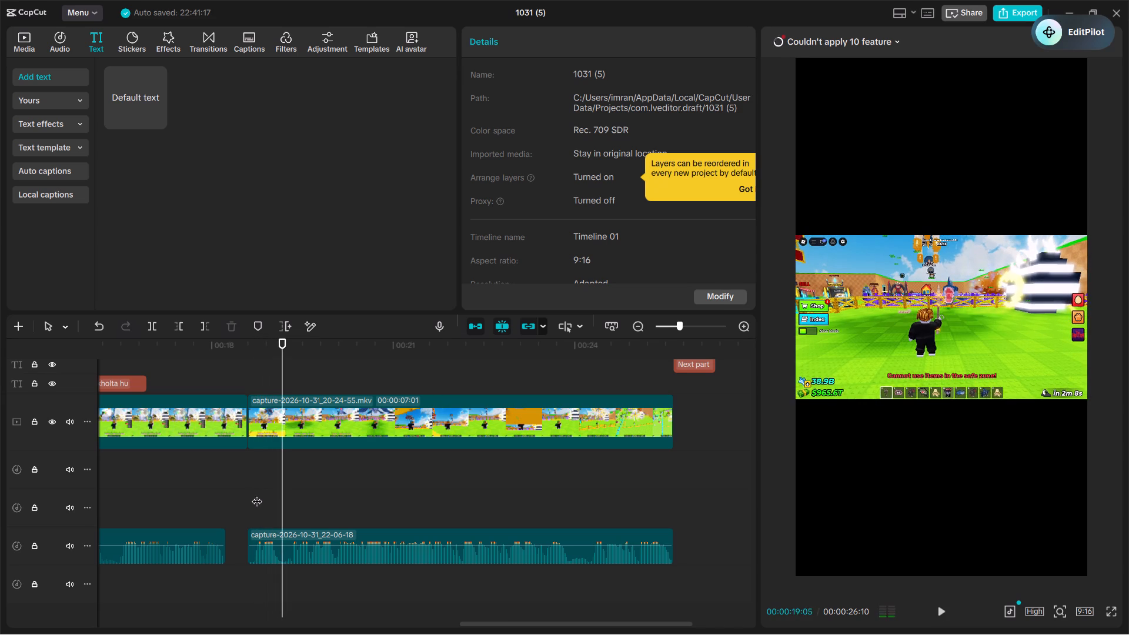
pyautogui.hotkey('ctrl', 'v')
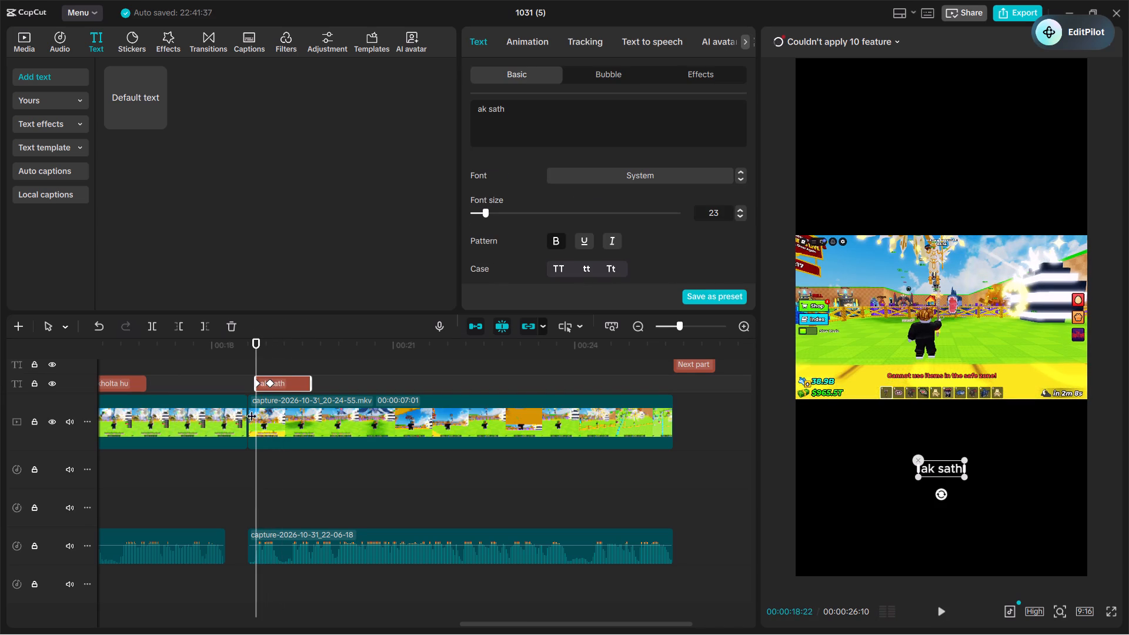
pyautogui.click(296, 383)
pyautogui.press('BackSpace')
# Copy the "kaffi sare" caption to 00:00:18:22 over the last gameplay clip and change the copy's text to "isme ache".
pyautogui.hscroll(1, 265, 373)
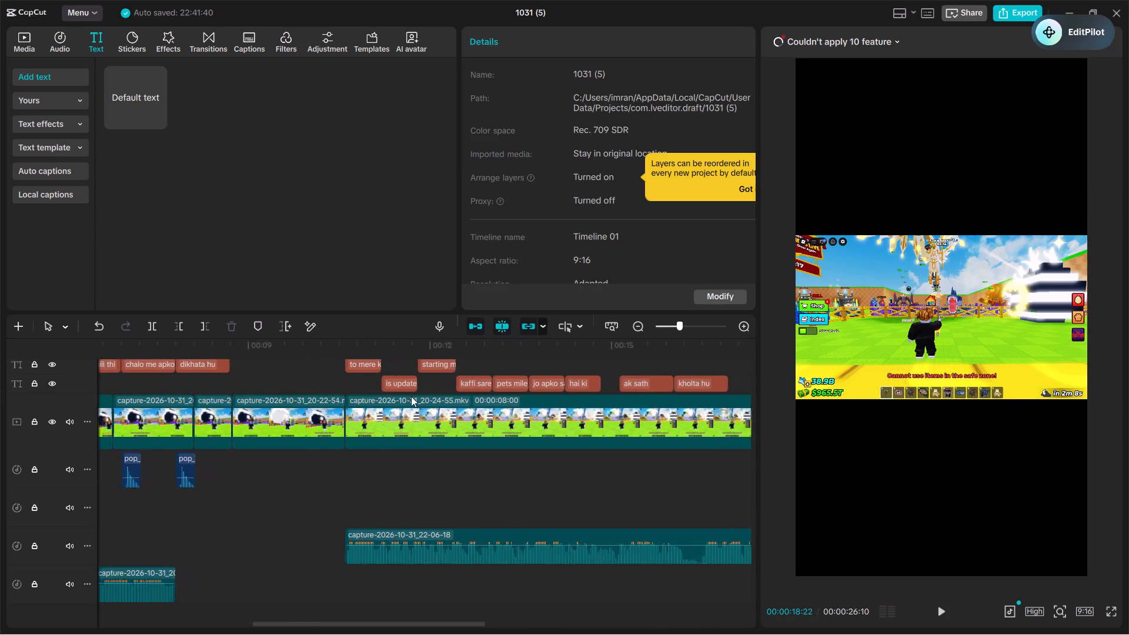
pyautogui.hscroll(1, 411, 396)
pyautogui.click(299, 383)
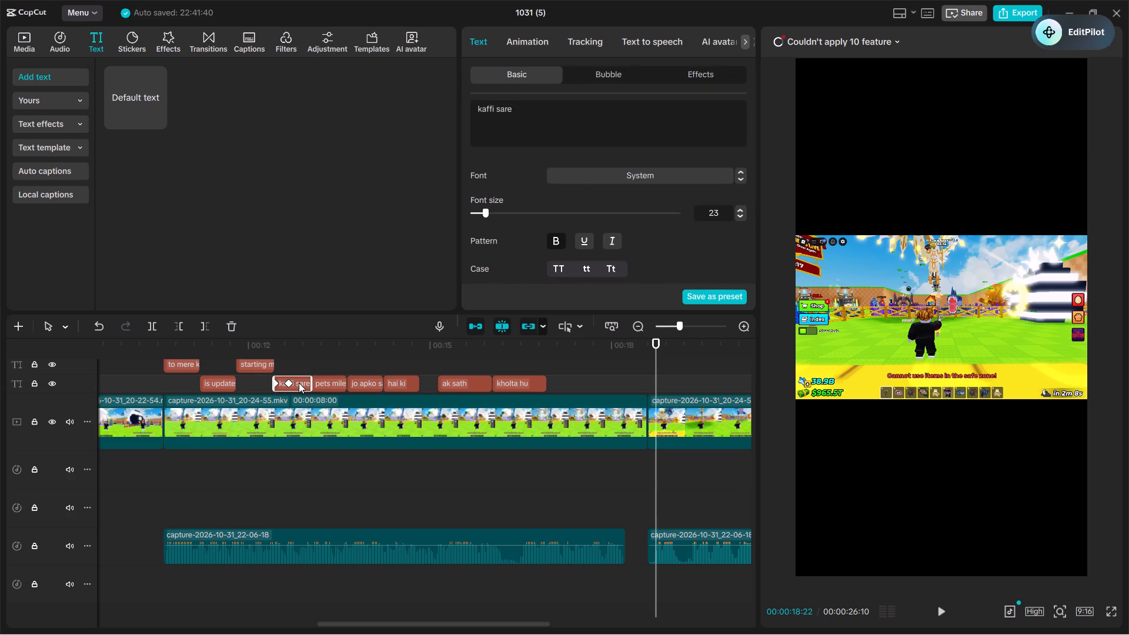
pyautogui.hotkey('ctrl', 'c')
pyautogui.hotkey('ctrl', 'v')
pyautogui.tripleClick(550, 121)
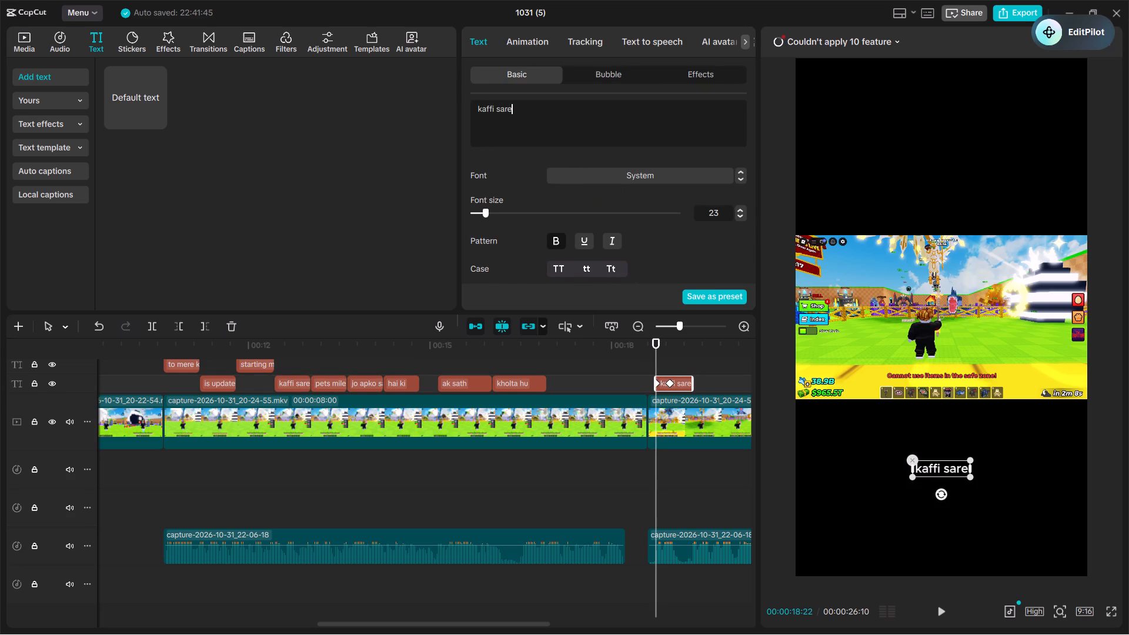
pyautogui.press('BackSpace')
pyautogui.write('isme ache')
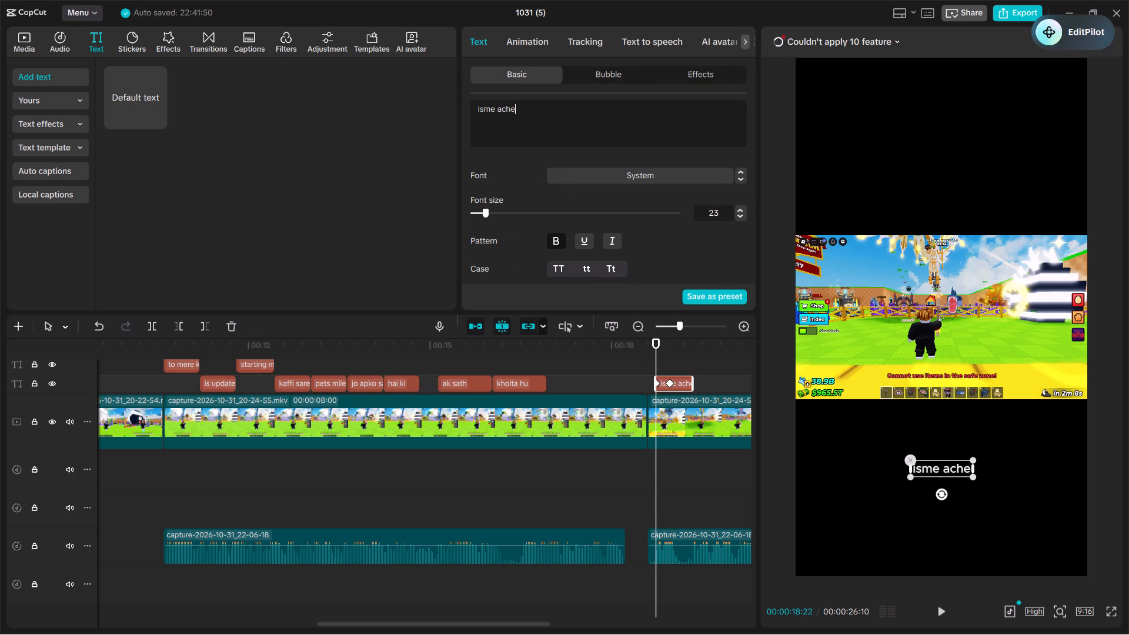
# Play the voice under the "isme ache" caption and trim off the last voice clip's beginning up to 00:00:19:10.
pyautogui.scroll(-1, 666, 380)
pyautogui.scroll(2, 666, 363)
pyautogui.scroll(-2, 659, 326)
pyautogui.scroll(1, 658, 342)
pyautogui.scroll(-2, 658, 342)
pyautogui.scroll(1, 658, 342)
pyautogui.click(658, 342)
pyautogui.press('space')
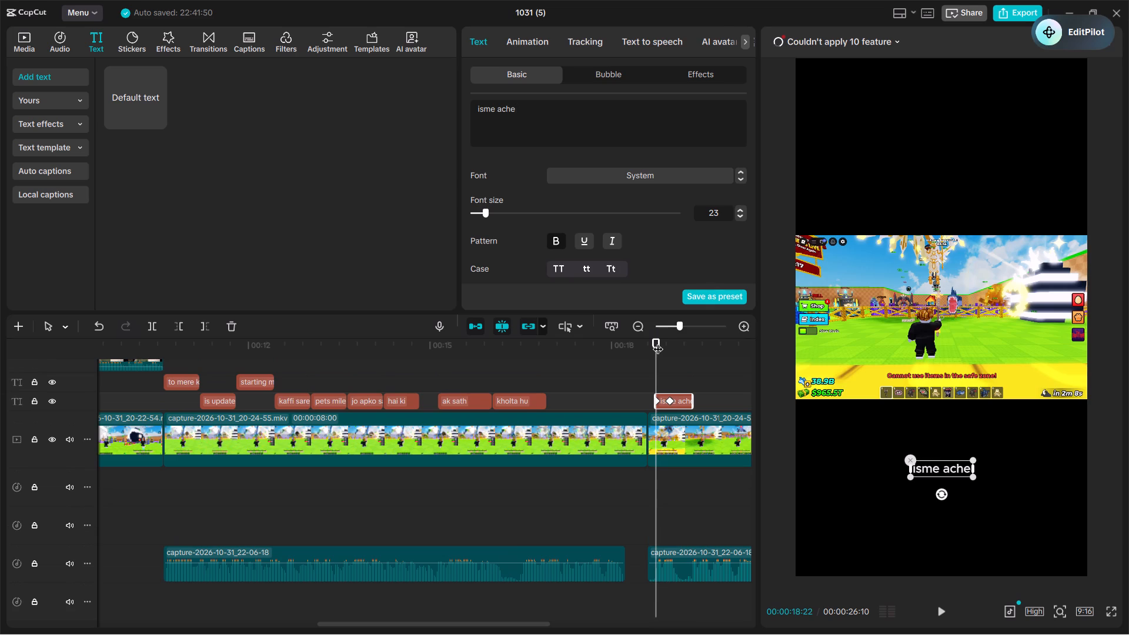
pyautogui.press('space')
pyautogui.press('space')
pyautogui.press('space')
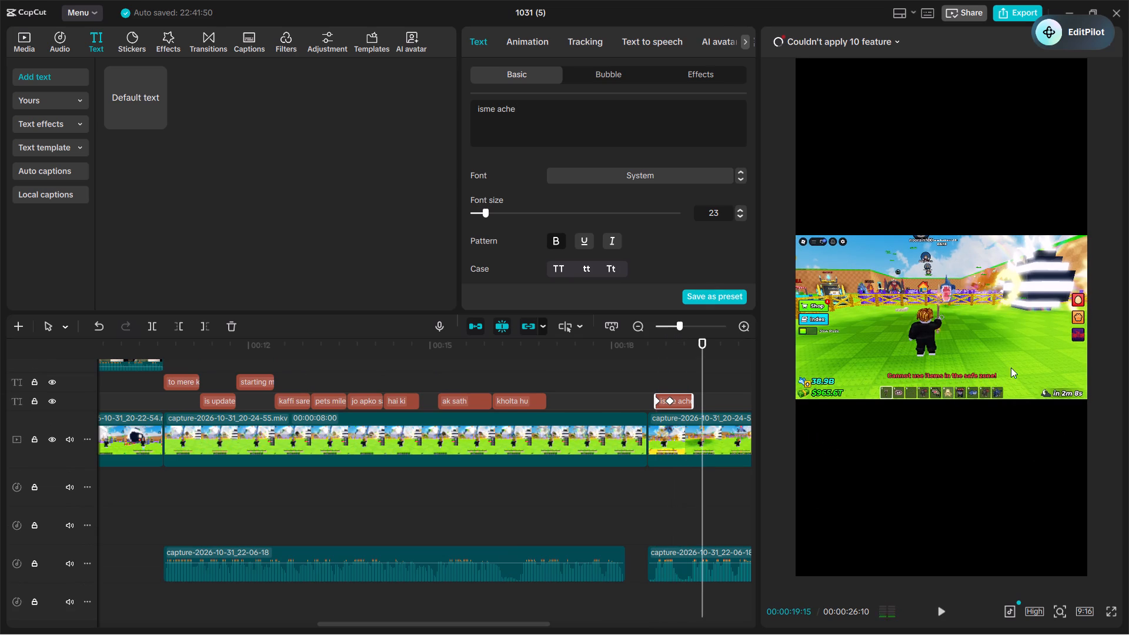
pyautogui.click(694, 524)
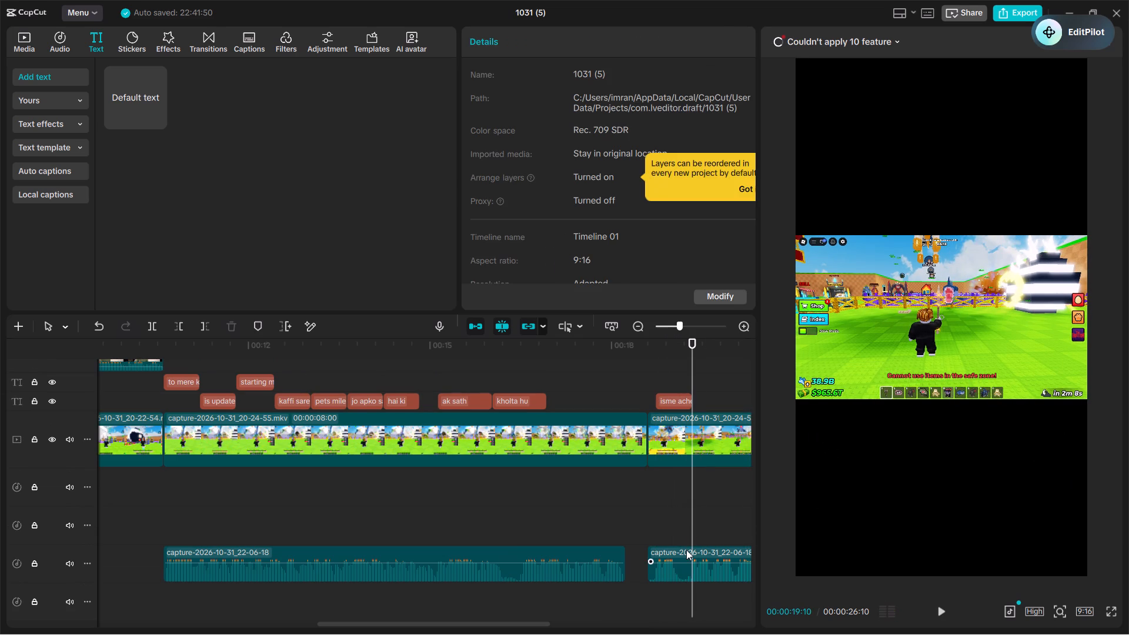
pyautogui.click(686, 550)
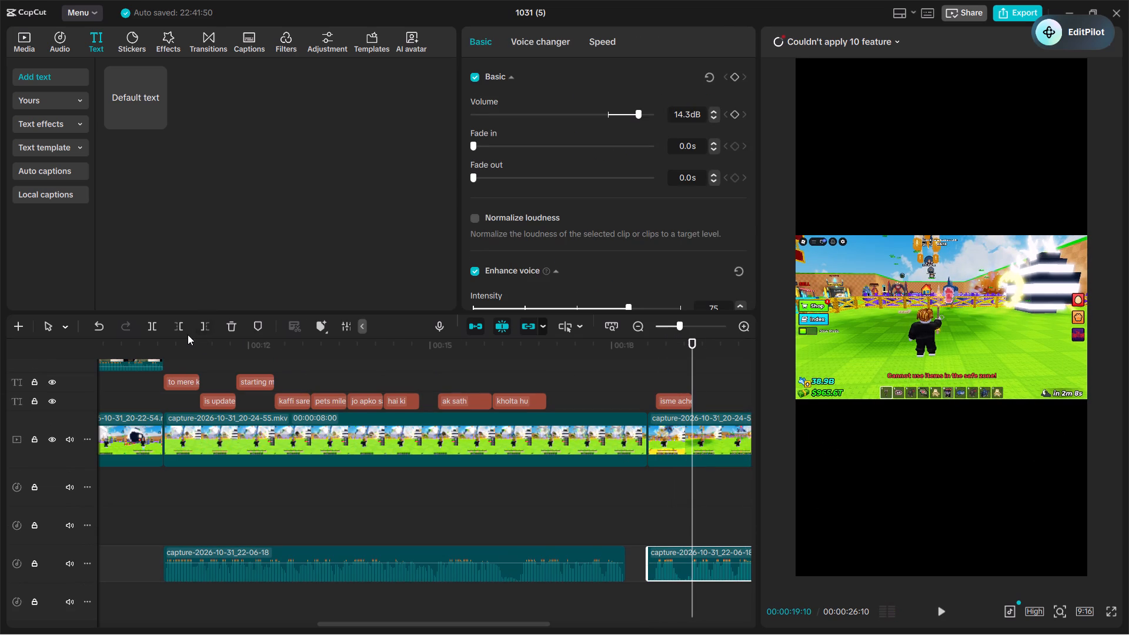
pyautogui.click(176, 326)
# Move the trimmed voice clip to the audio track above, starting with the "isme ache" caption at about 00:00:18:22, and play it back.
pyautogui.moveTo(725, 550); pyautogui.dragTo(691, 540)
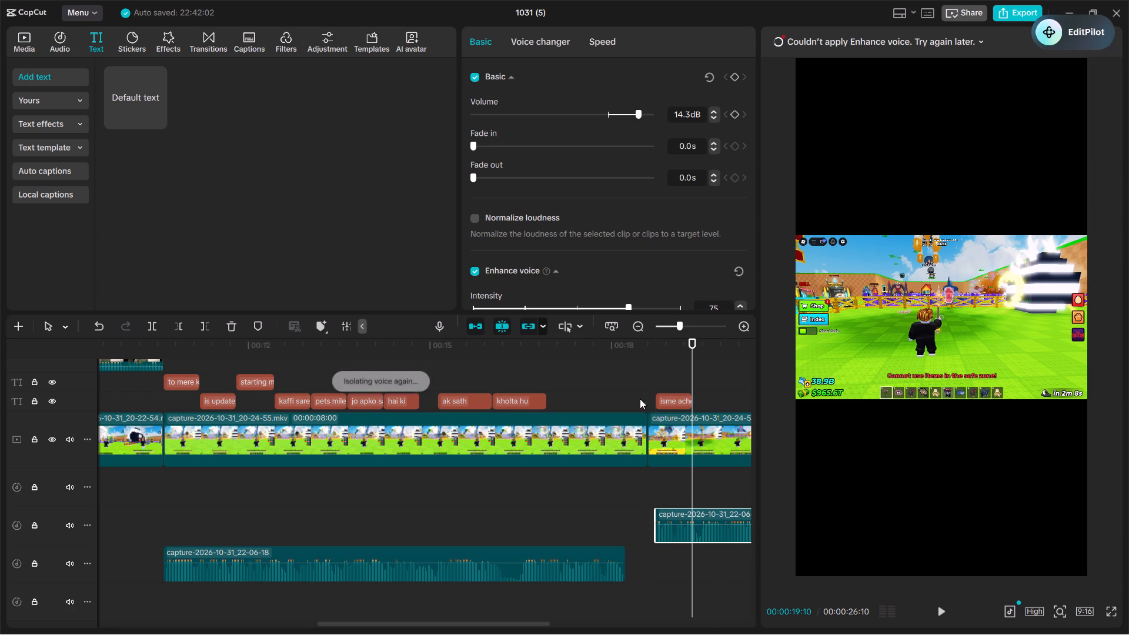
pyautogui.click(650, 396)
pyautogui.press('space')
pyautogui.press('space')
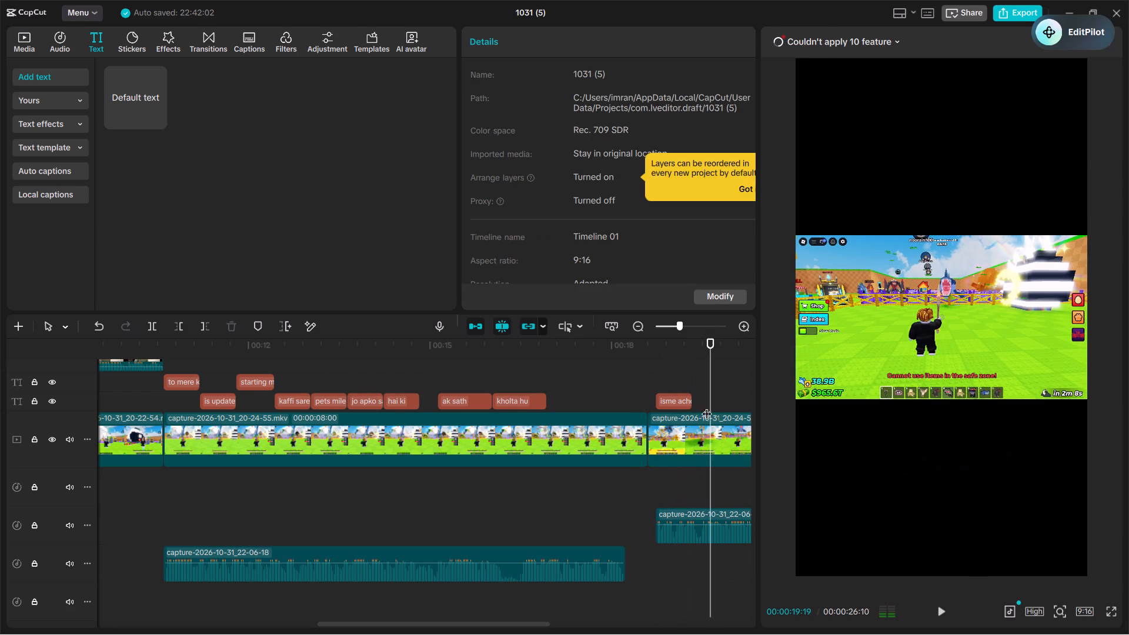
# Paste the copied caption at 00:00:19:10, directly after "isme ache", and change its text to "nahi hai".
pyautogui.scroll(8, 722, 406)
pyautogui.scroll(-1, 586, 442)
pyautogui.hscroll(-1, 586, 442)
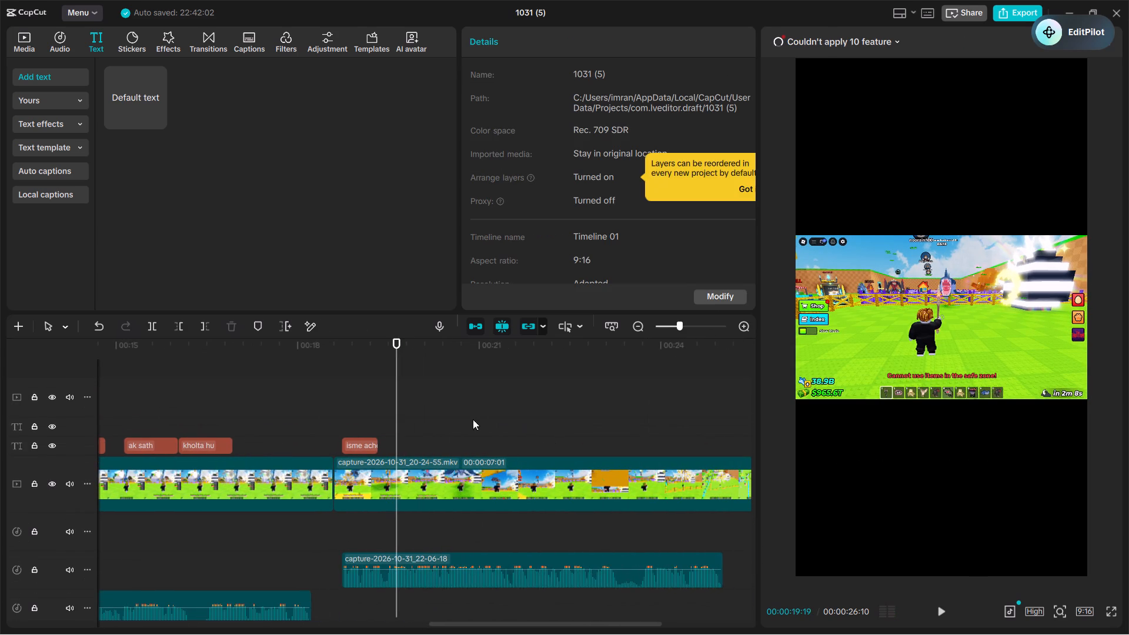
pyautogui.scroll(1, 355, 399)
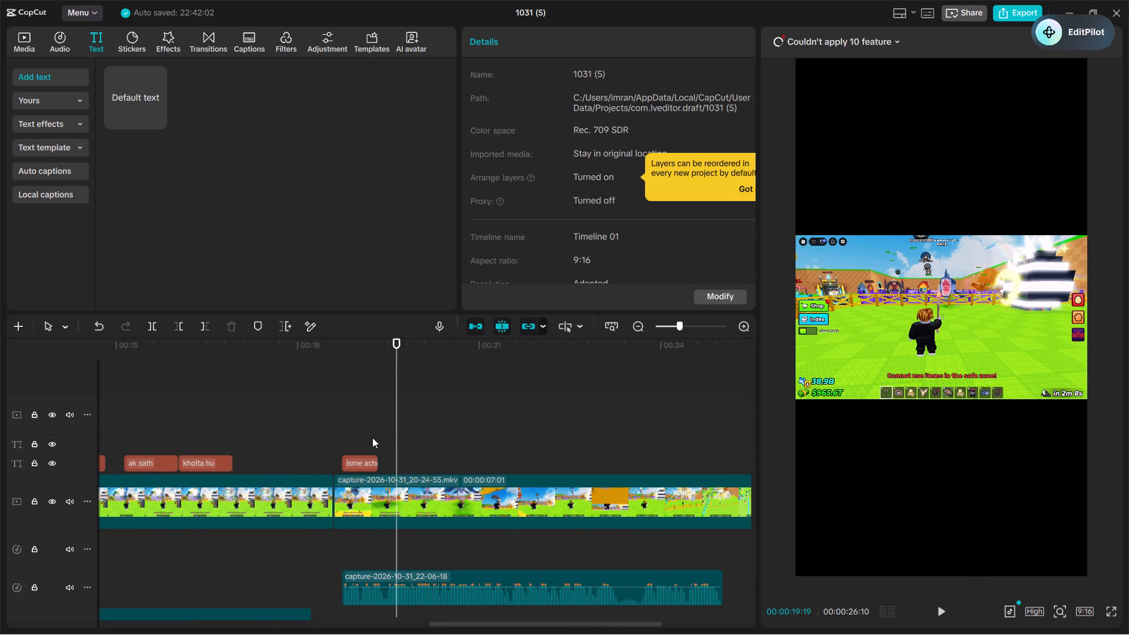
pyautogui.click(372, 437)
pyautogui.moveTo(372, 437); pyautogui.dragTo(373, 450)
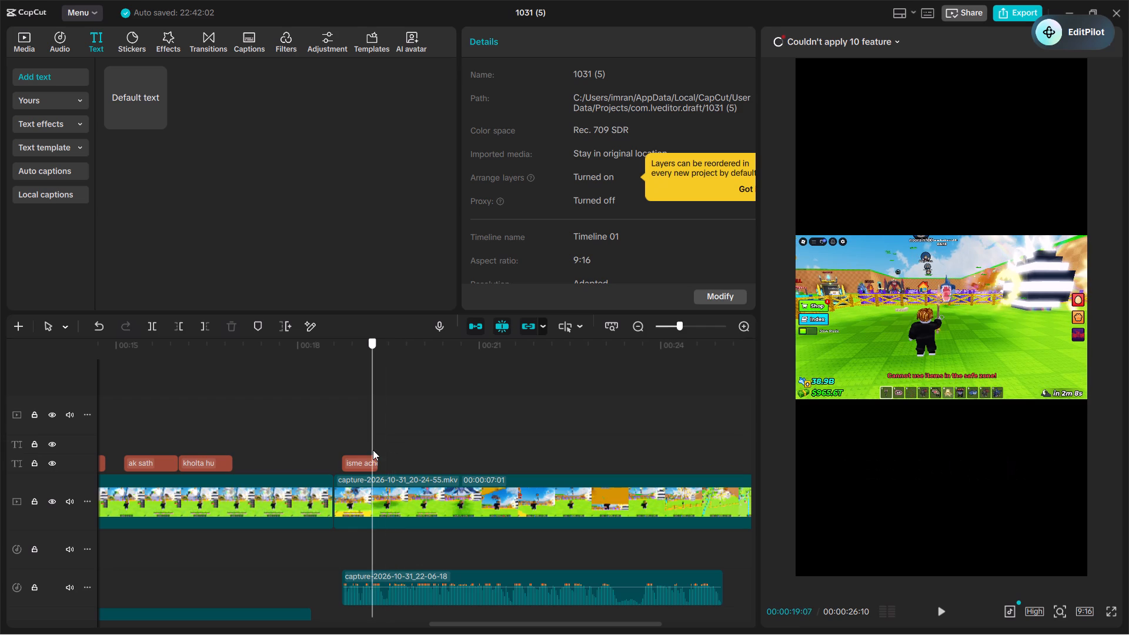
pyautogui.moveTo(373, 450); pyautogui.dragTo(382, 452)
pyautogui.hotkey('ctrl', 'v')
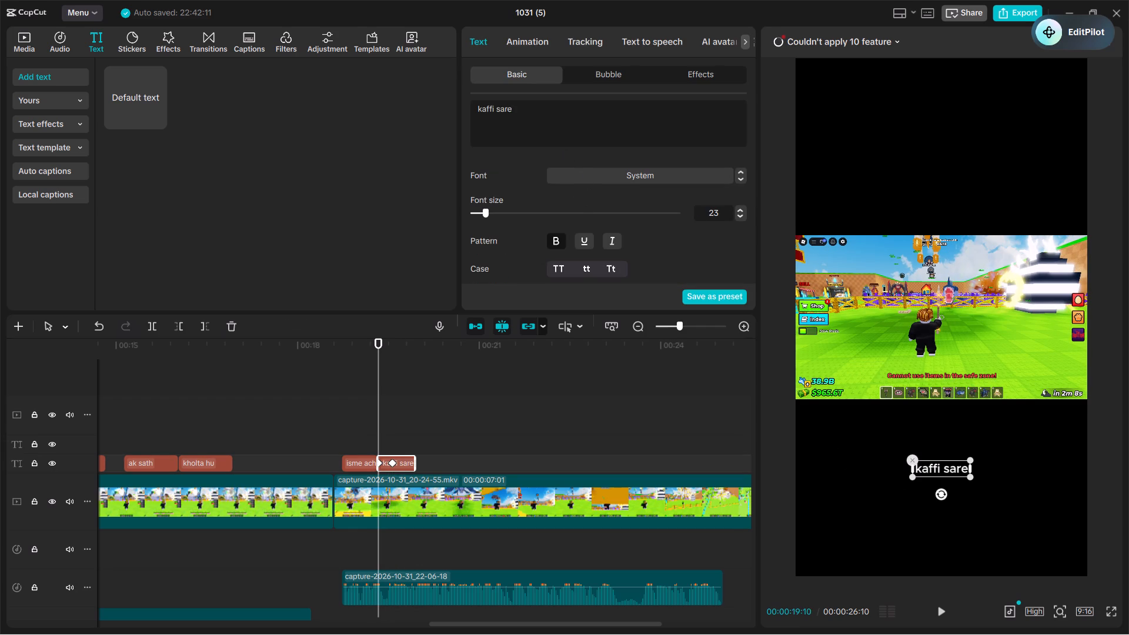
pyautogui.tripleClick(547, 123)
pyautogui.press('BackSpace')
pyautogui.press('a')
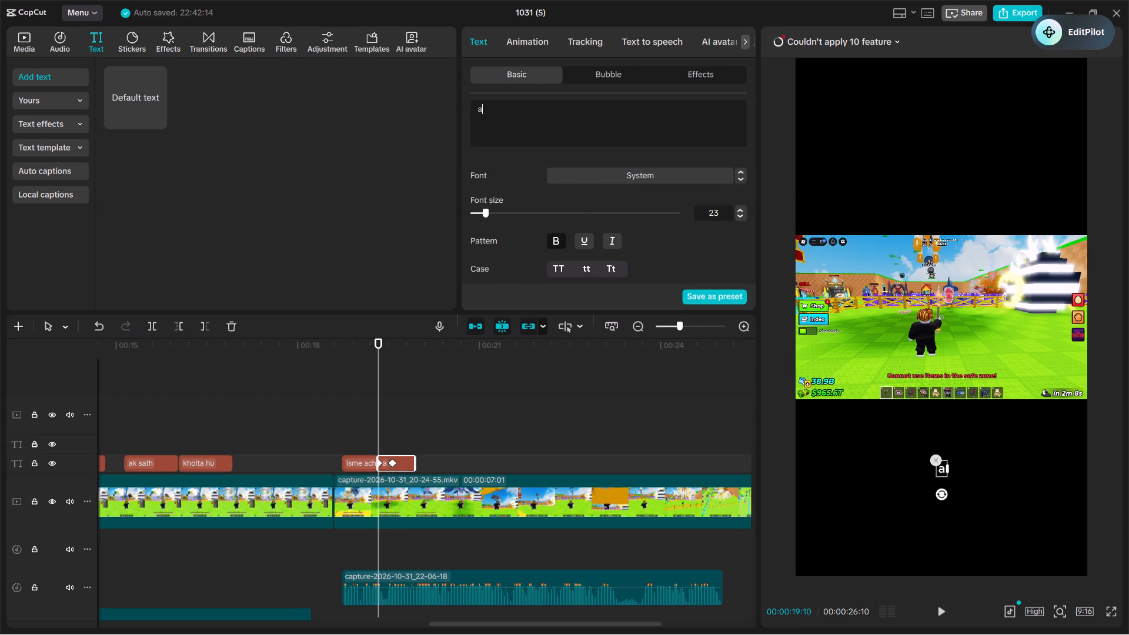
pyautogui.press('BackSpace')
pyautogui.write('nahi hai')
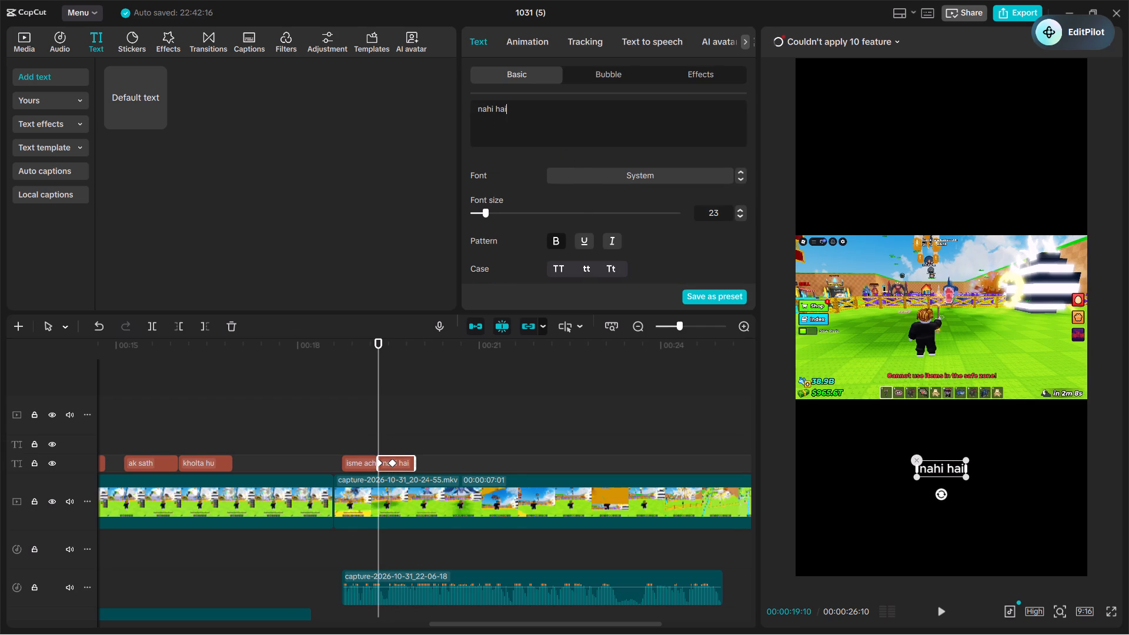
# Play back the new captions, paste another caption copy at 00:00:19:28 directly after "nahi hai", and change its text to "and".
pyautogui.click(357, 422)
pyautogui.press('space')
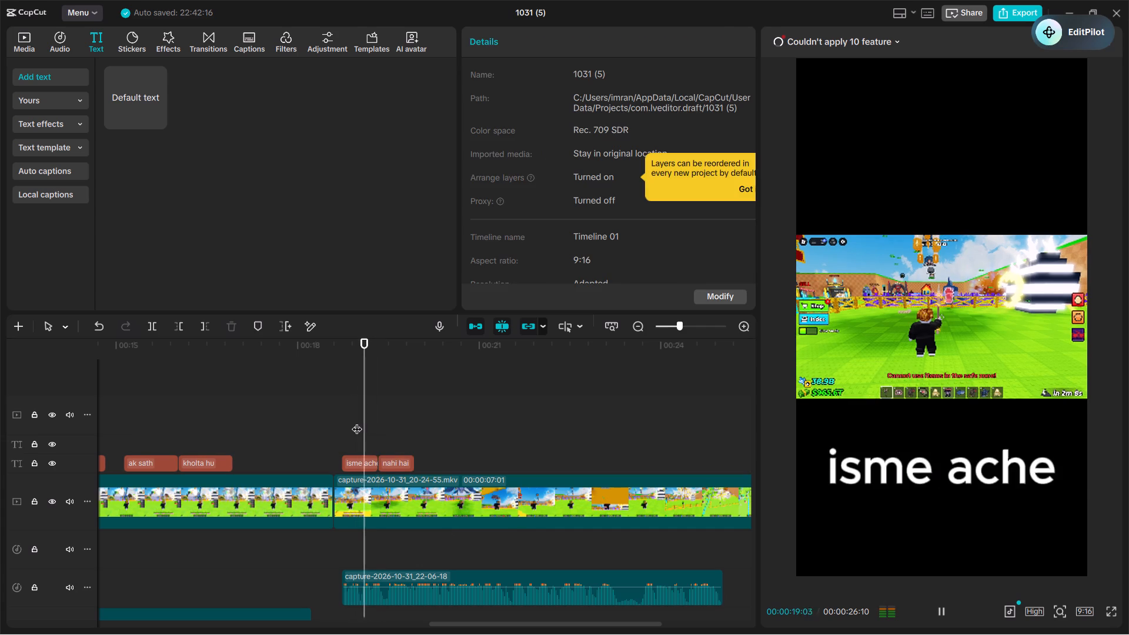
pyautogui.press('space')
pyautogui.press('space')
pyautogui.press('space')
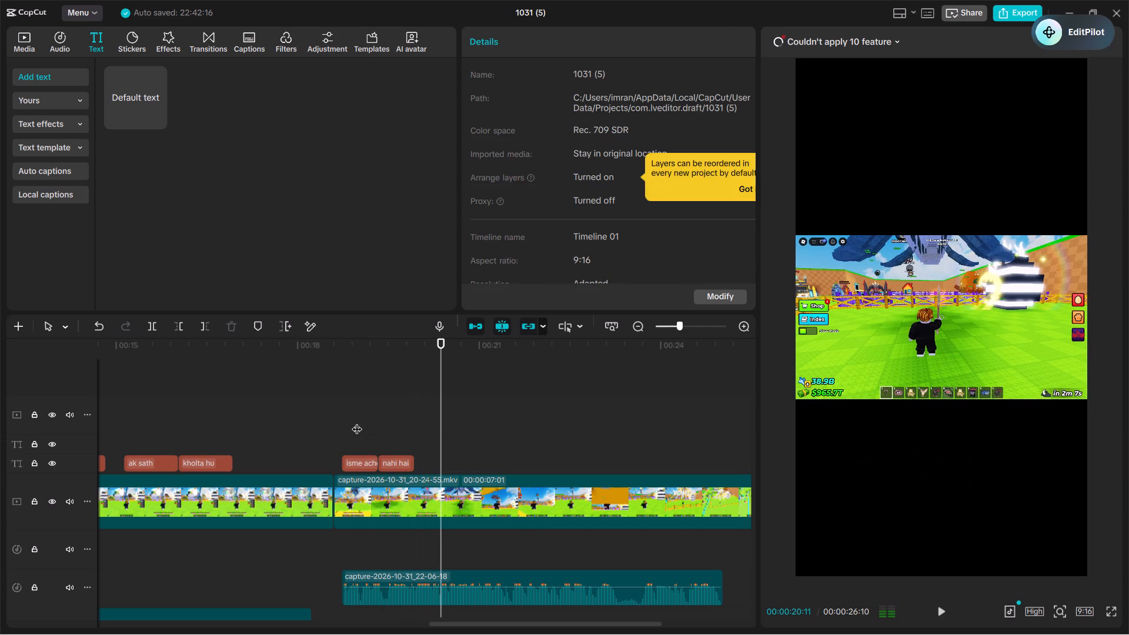
pyautogui.click(413, 396)
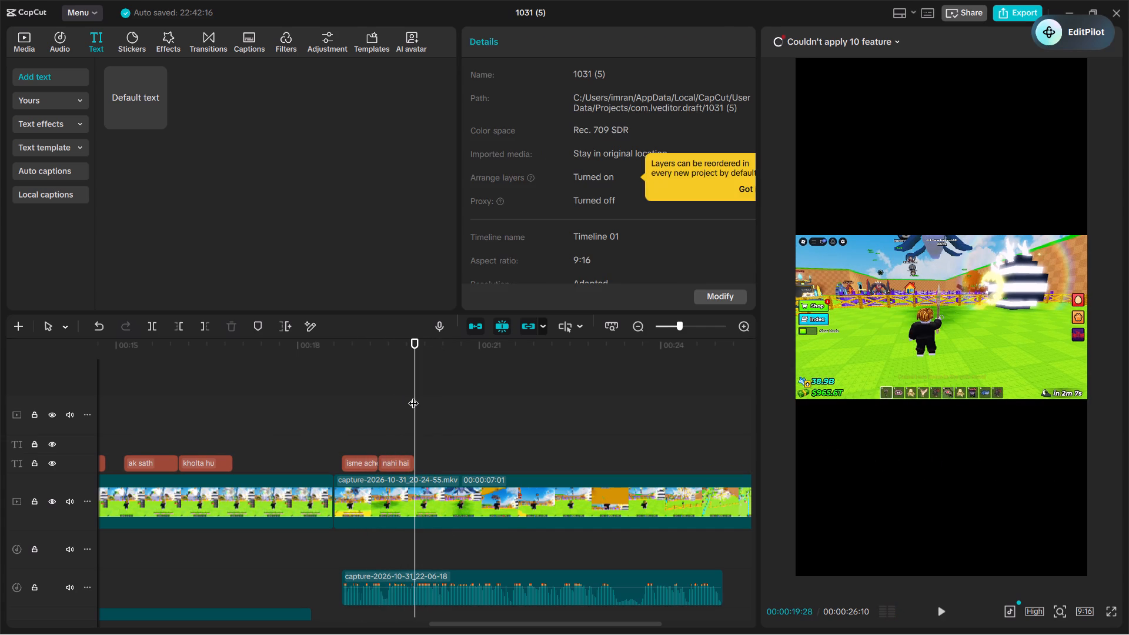
pyautogui.hotkey('ctrl', 'v')
pyautogui.tripleClick(519, 126)
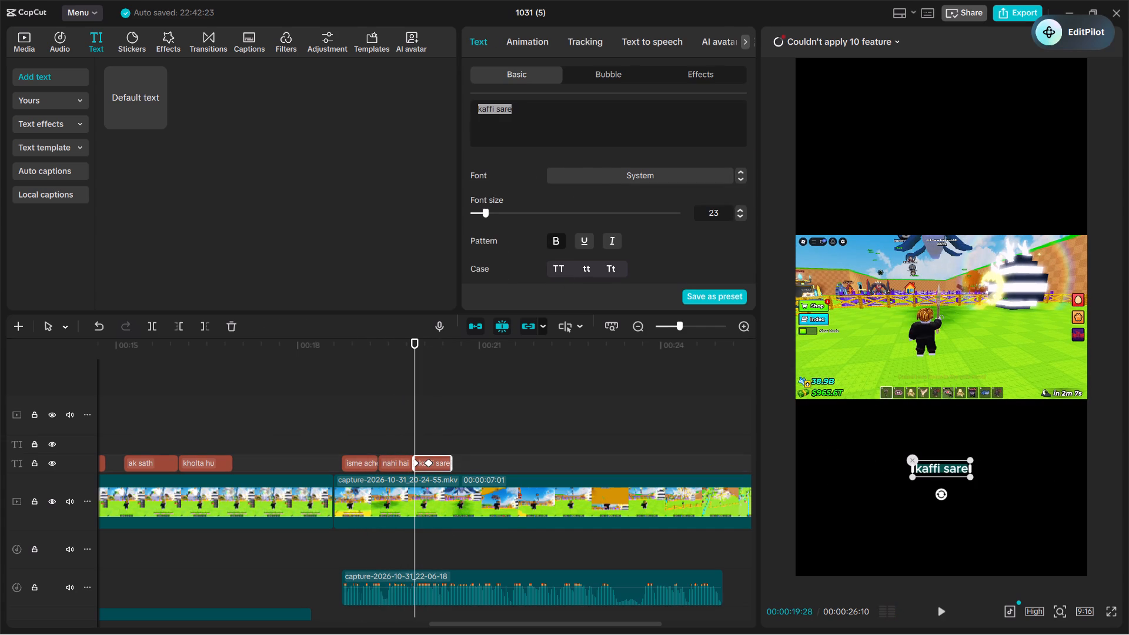
pyautogui.press('BackSpace')
pyautogui.write('and')
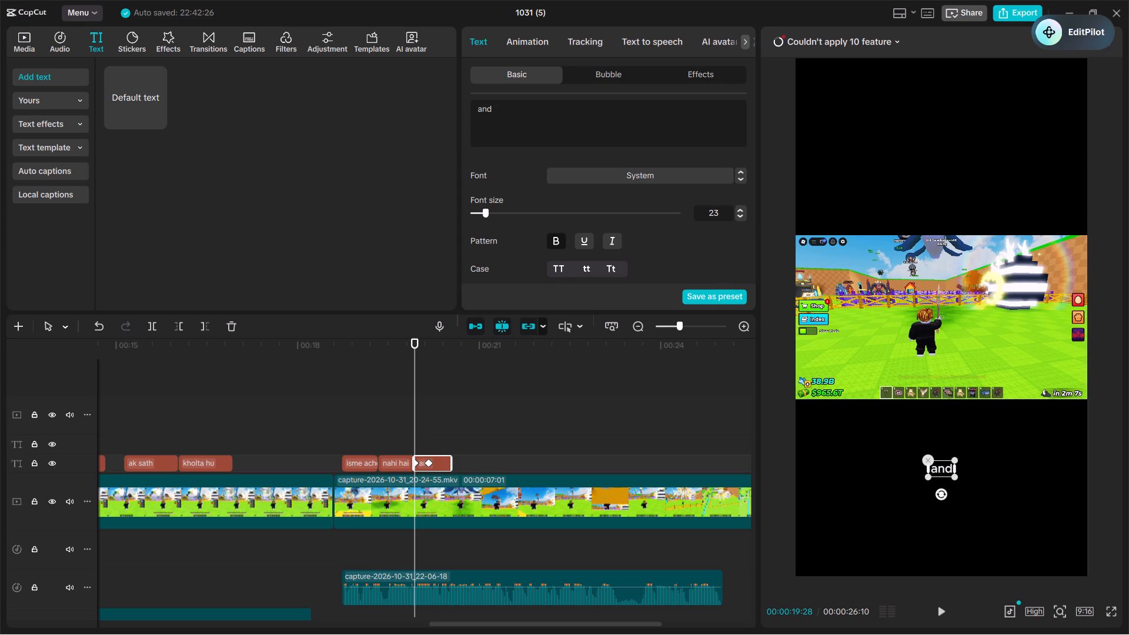
# Listen to the speech from the "and" caption on, and add a caption copy reading "aabhi" directly after it at 00:00:20:16.
pyautogui.click(411, 419)
pyautogui.press('space')
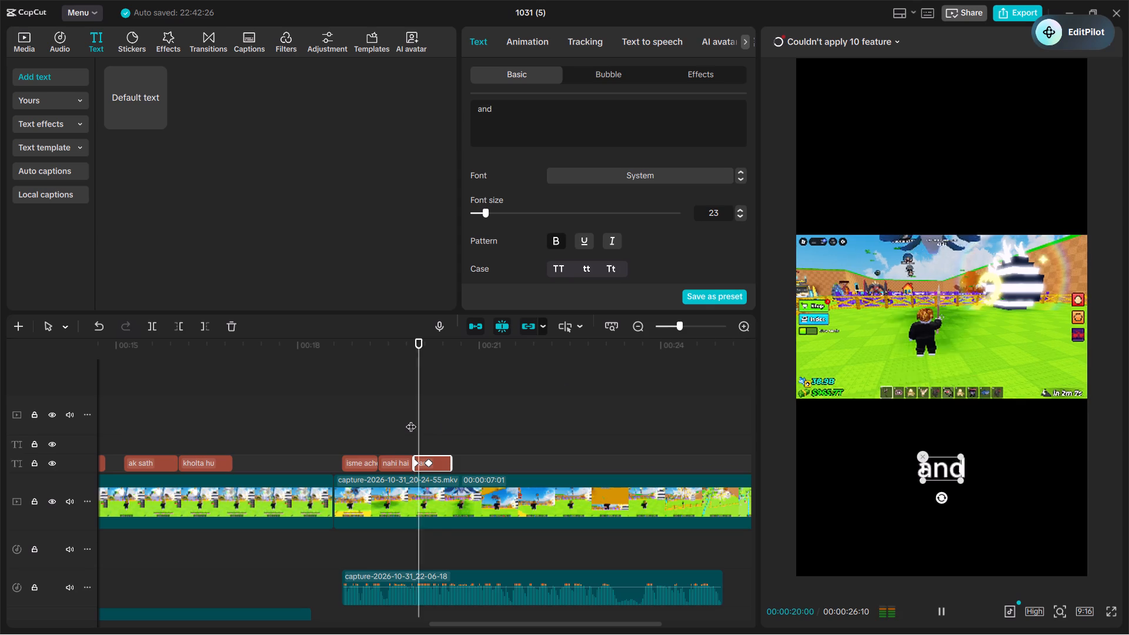
pyautogui.press('space')
pyautogui.press('space')
pyautogui.press('space')
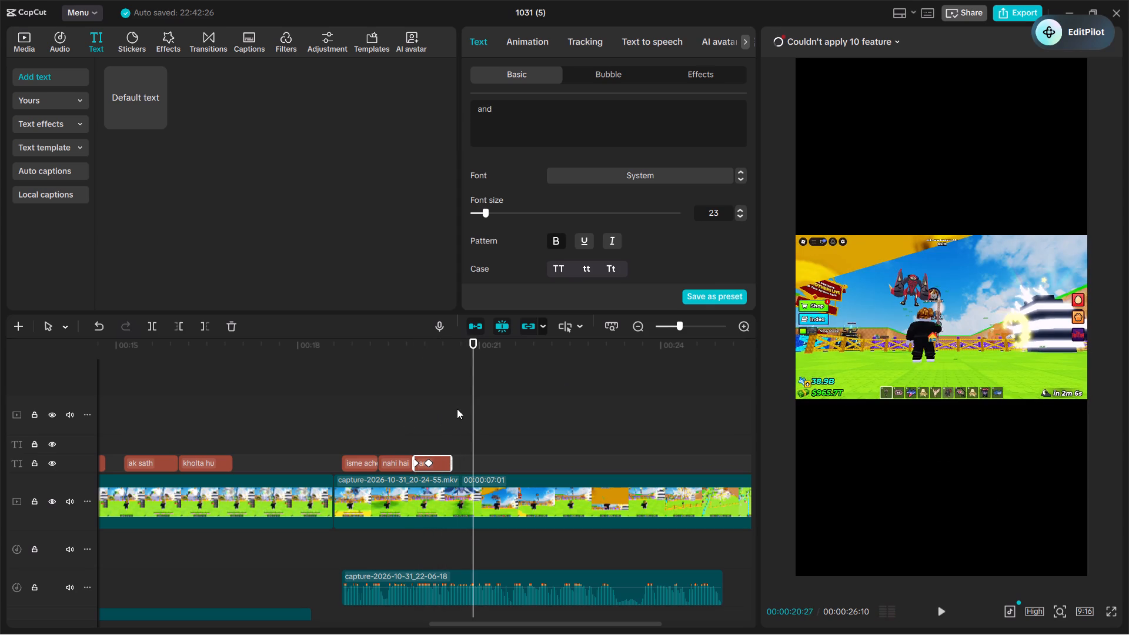
pyautogui.click(457, 409)
pyautogui.click(455, 411)
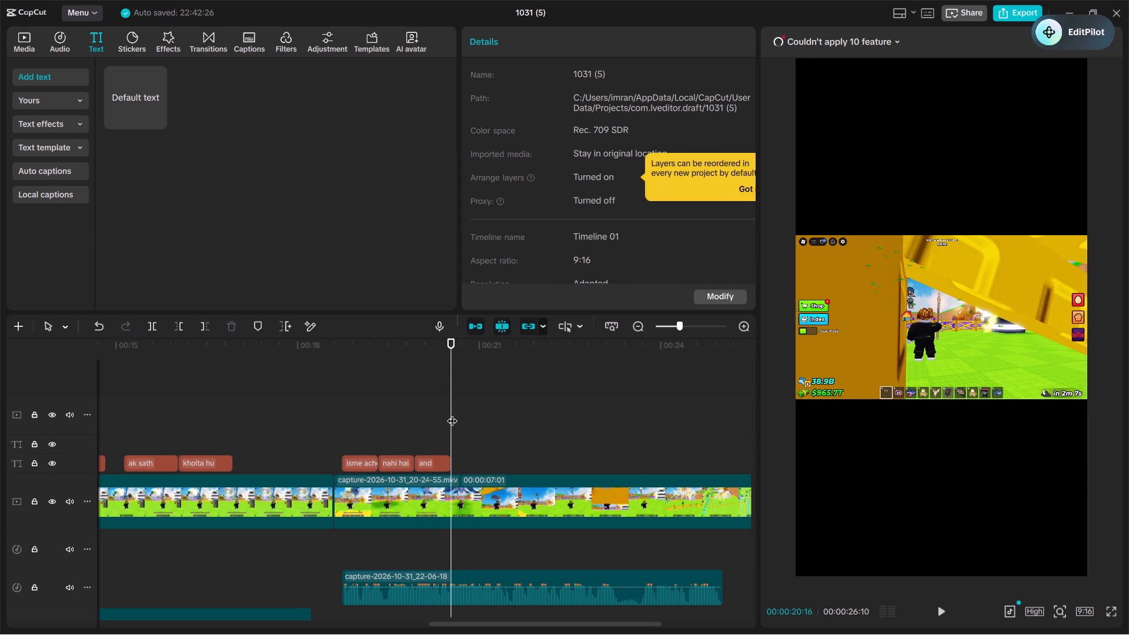
pyautogui.hotkey('ctrl', 'v')
pyautogui.tripleClick(532, 123)
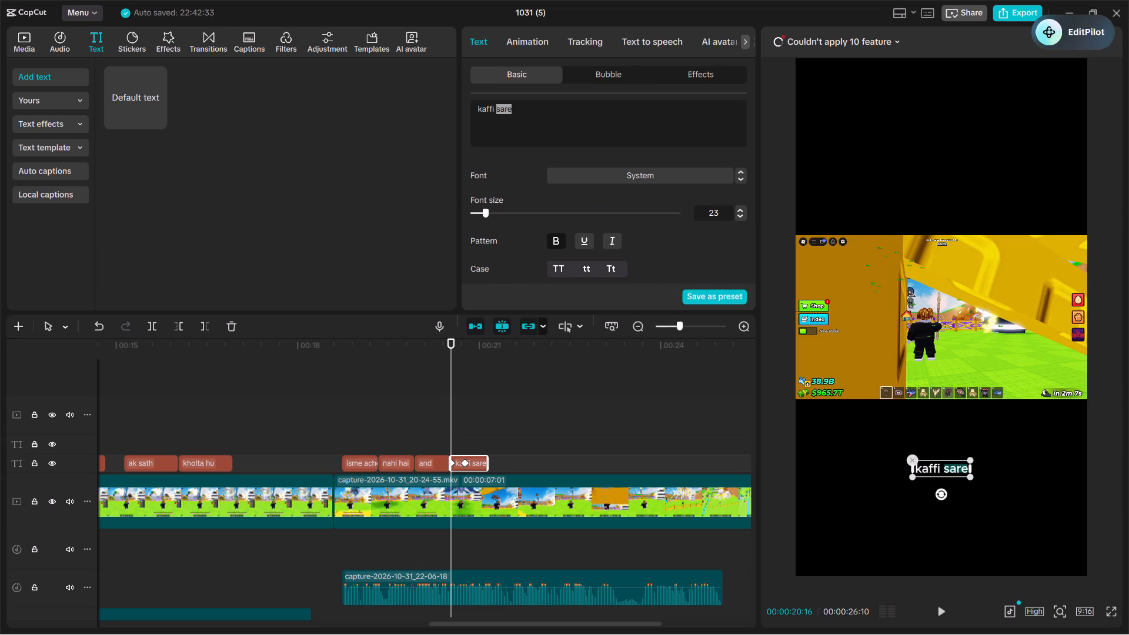
pyautogui.press('BackSpace')
pyautogui.write('aabhi')
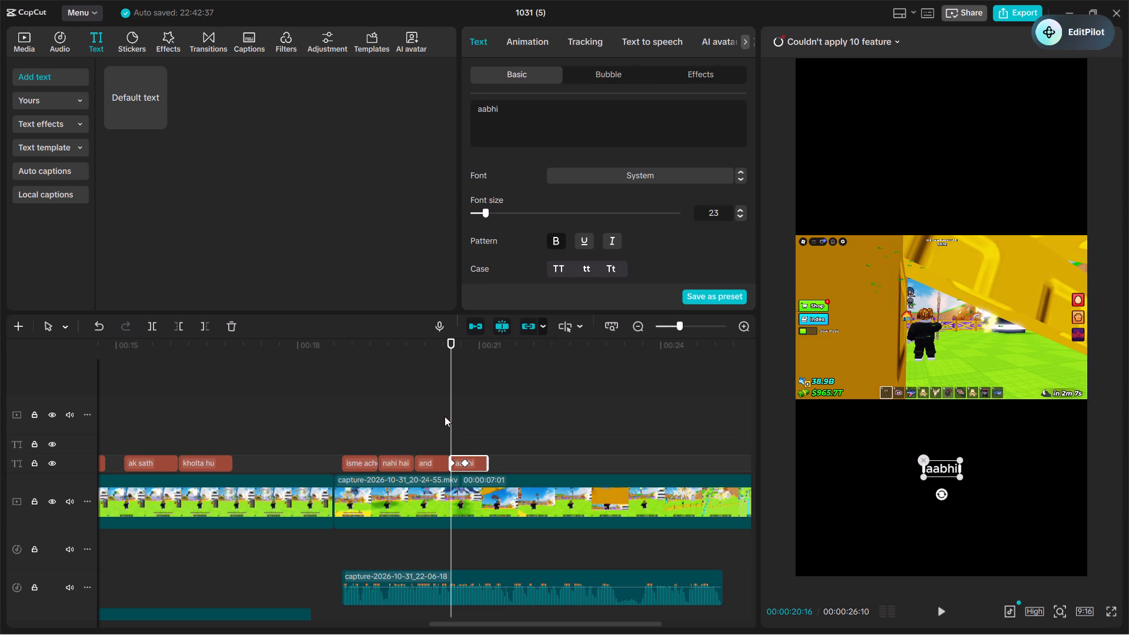
# Play back the "aabhi" caption and add a caption copy reading "Hamme" directly after it at 00:00:21:04.
pyautogui.click(445, 416)
pyautogui.press('space')
pyautogui.press('space')
pyautogui.press('space')
pyautogui.press('space')
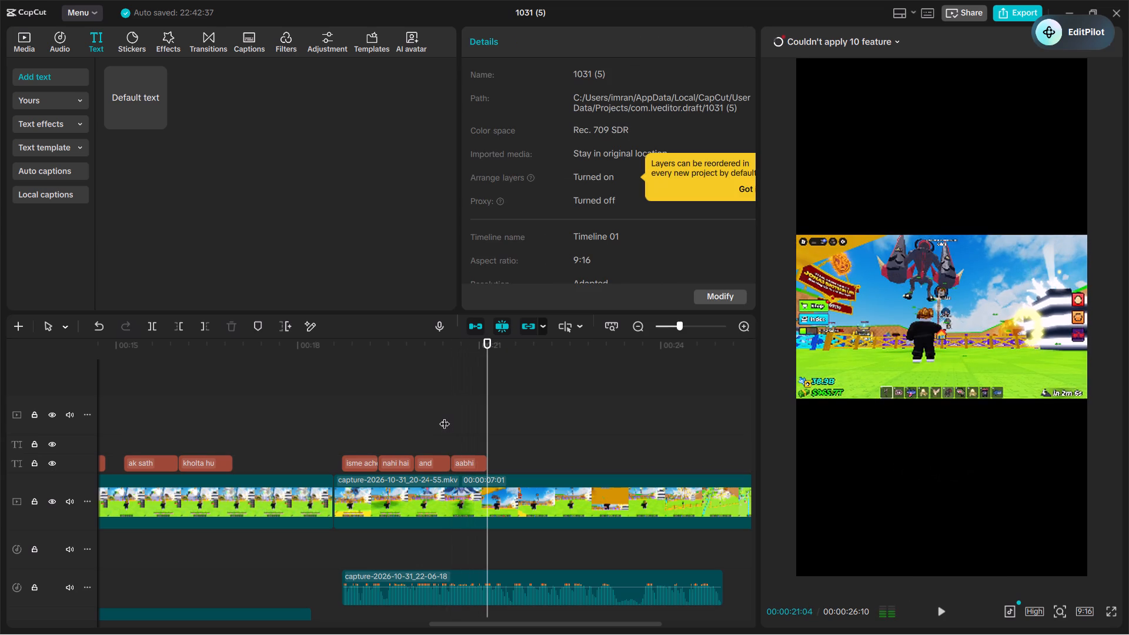
pyautogui.hotkey('ctrl', 'v')
pyautogui.tripleClick(547, 105)
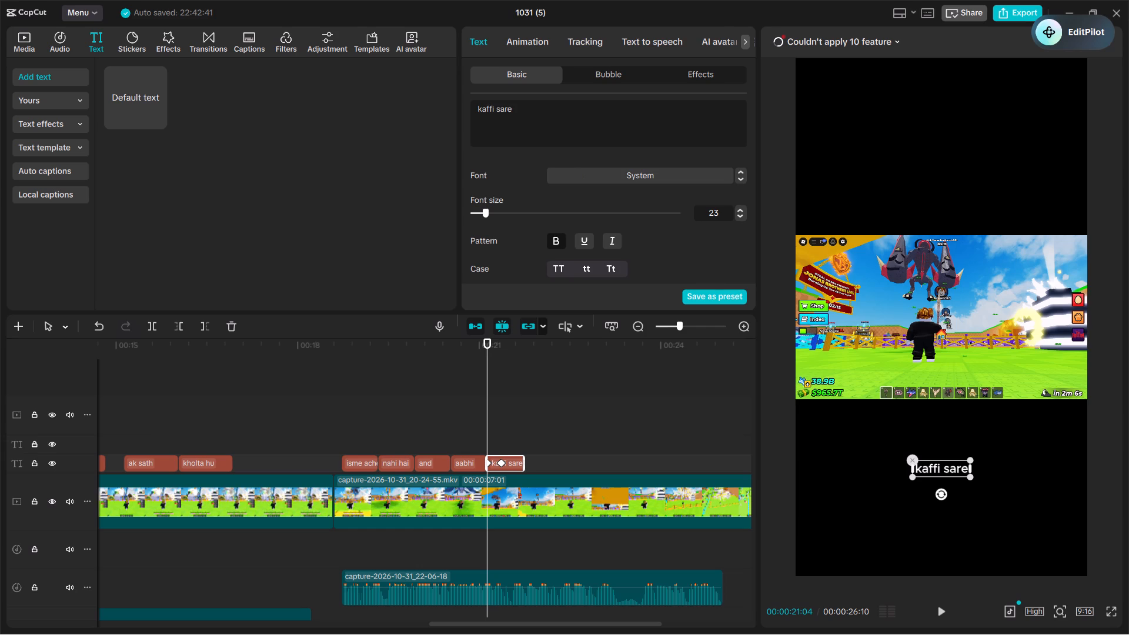
pyautogui.press('BackSpace')
pyautogui.write('ham')
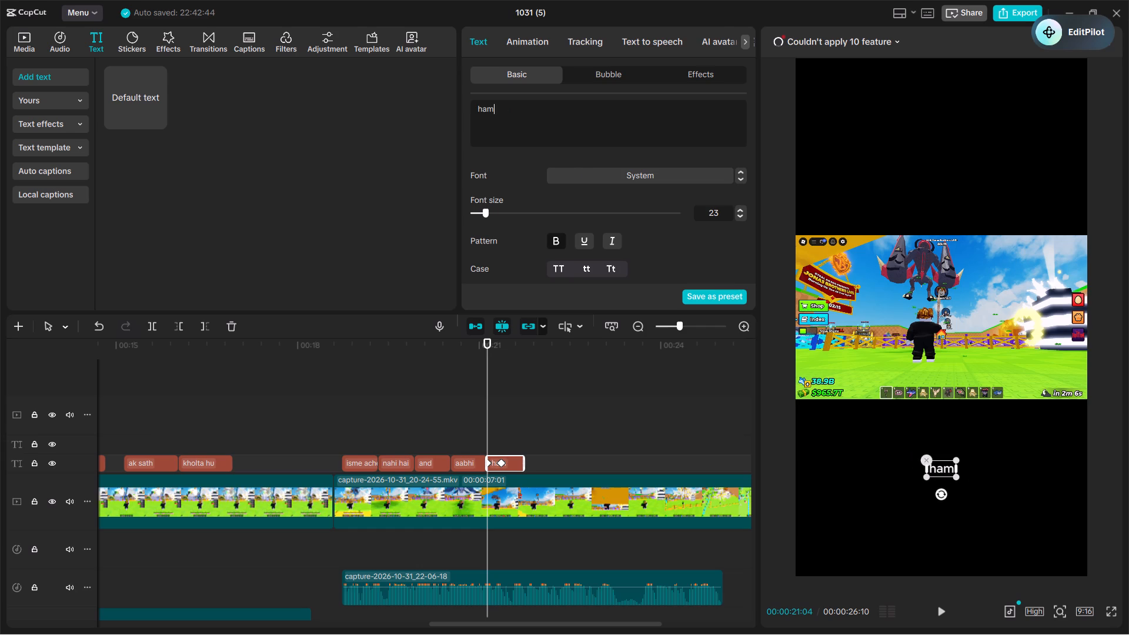
pyautogui.press('=')
pyautogui.press('BackSpace')
pyautogui.press('BackSpace')
pyautogui.press('BackSpace')
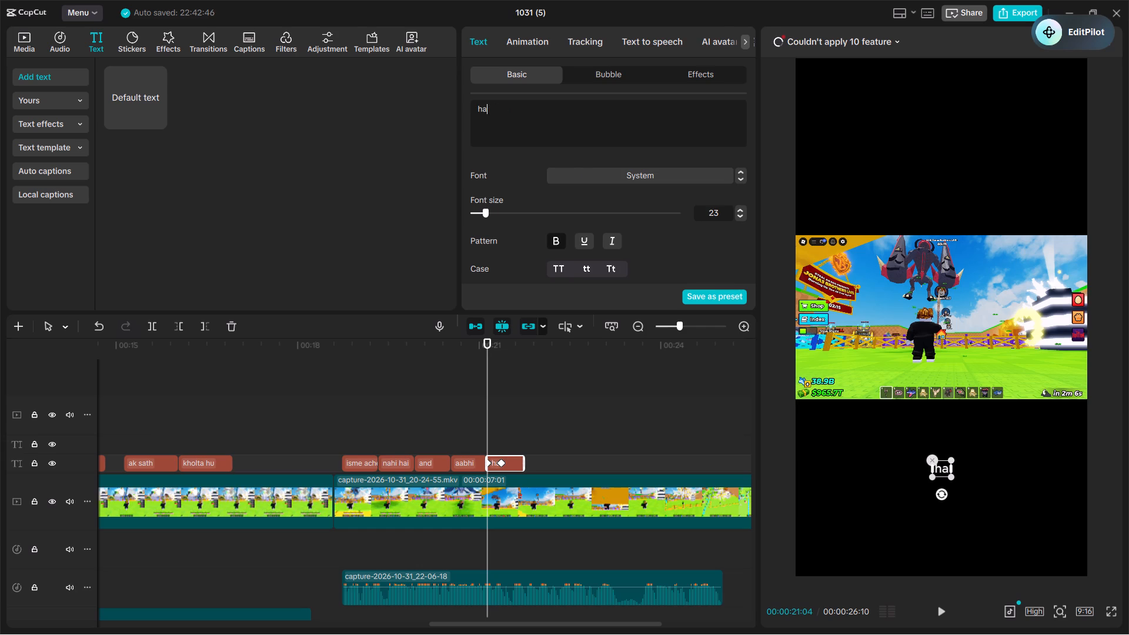
pyautogui.press('BackSpace')
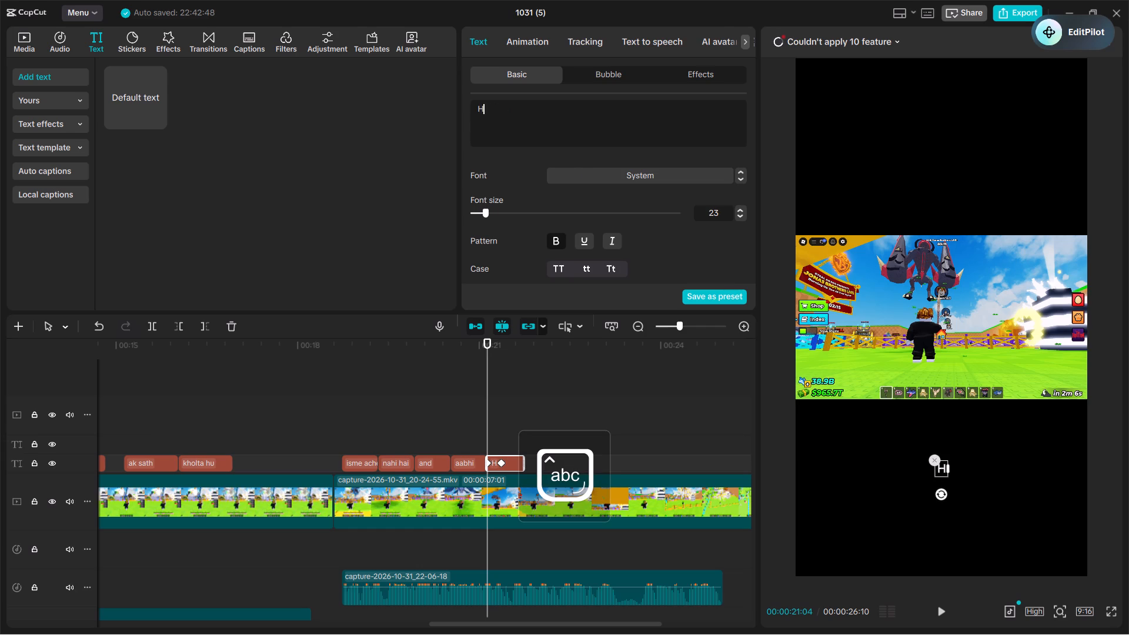
pyautogui.write('amme')
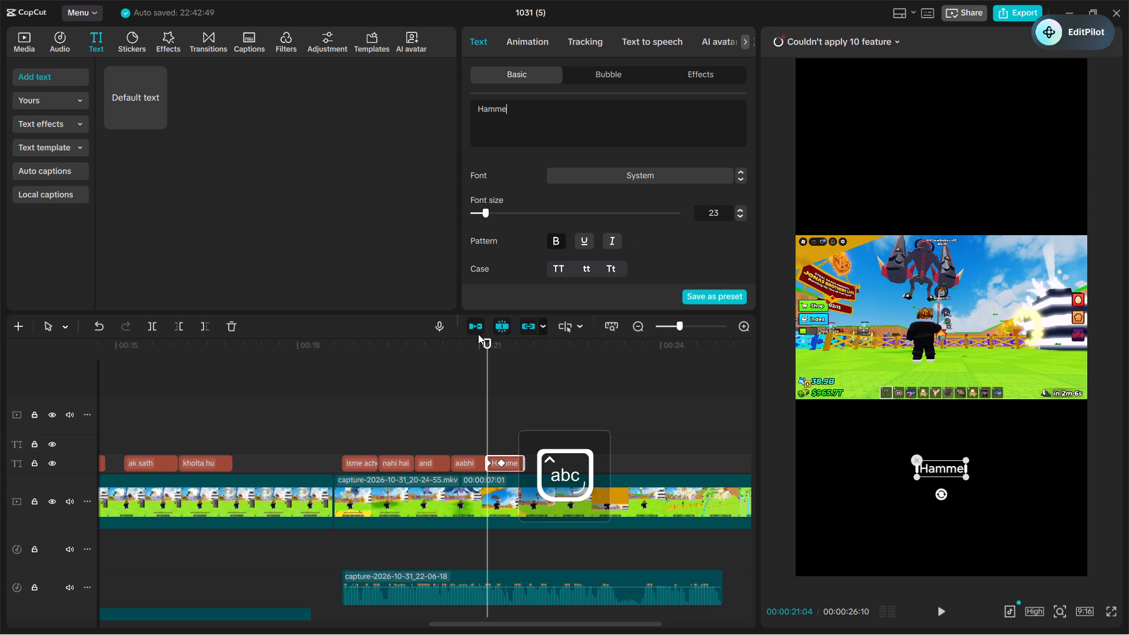
# Play back the "Hamme" caption and add a caption copy reading "800milliom" directly after it at 00:00:21:22.
pyautogui.click(486, 385)
pyautogui.press('space')
pyautogui.press('space')
pyautogui.press('space')
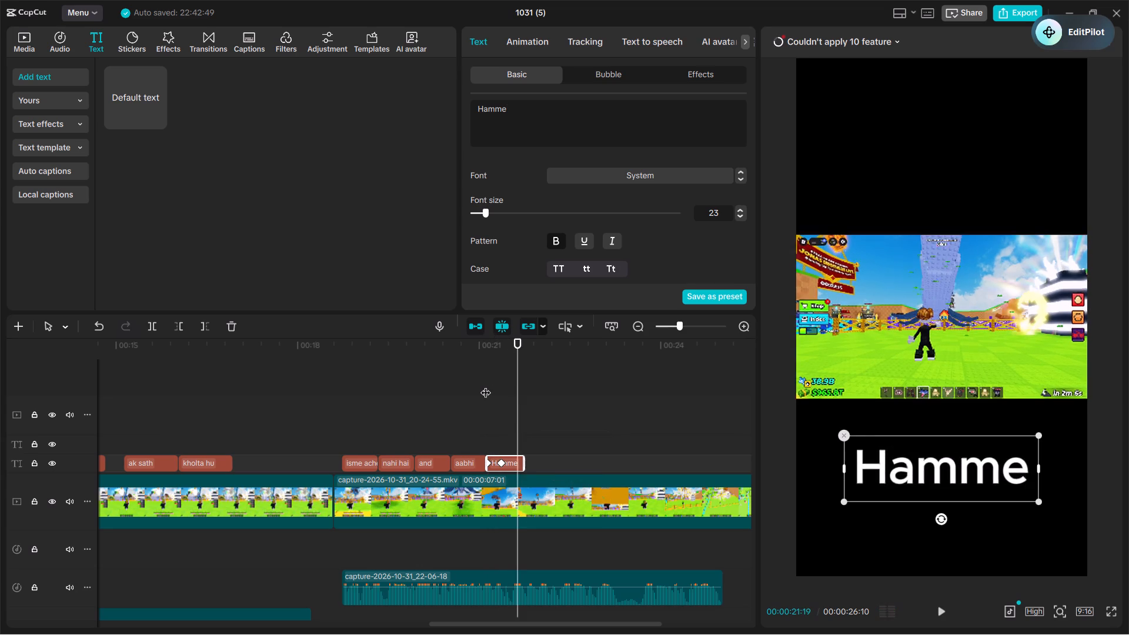
pyautogui.press('space')
pyautogui.click(496, 390)
pyautogui.press('space')
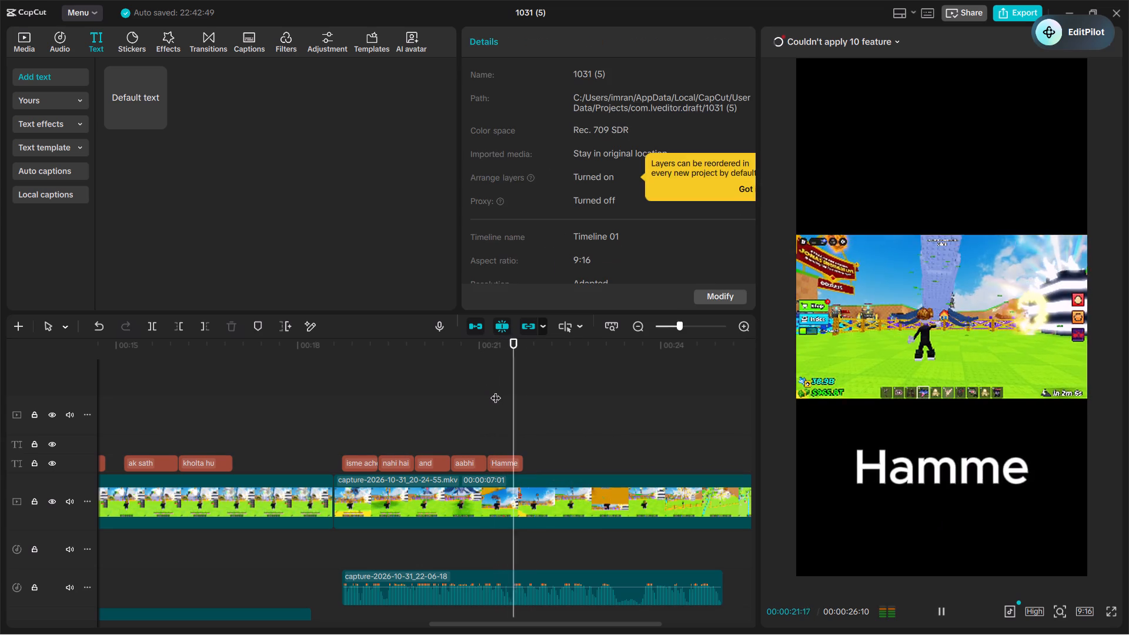
pyautogui.press('space')
pyautogui.press('space')
pyautogui.press('space')
pyautogui.press('space')
pyautogui.press('space')
pyautogui.click(522, 403)
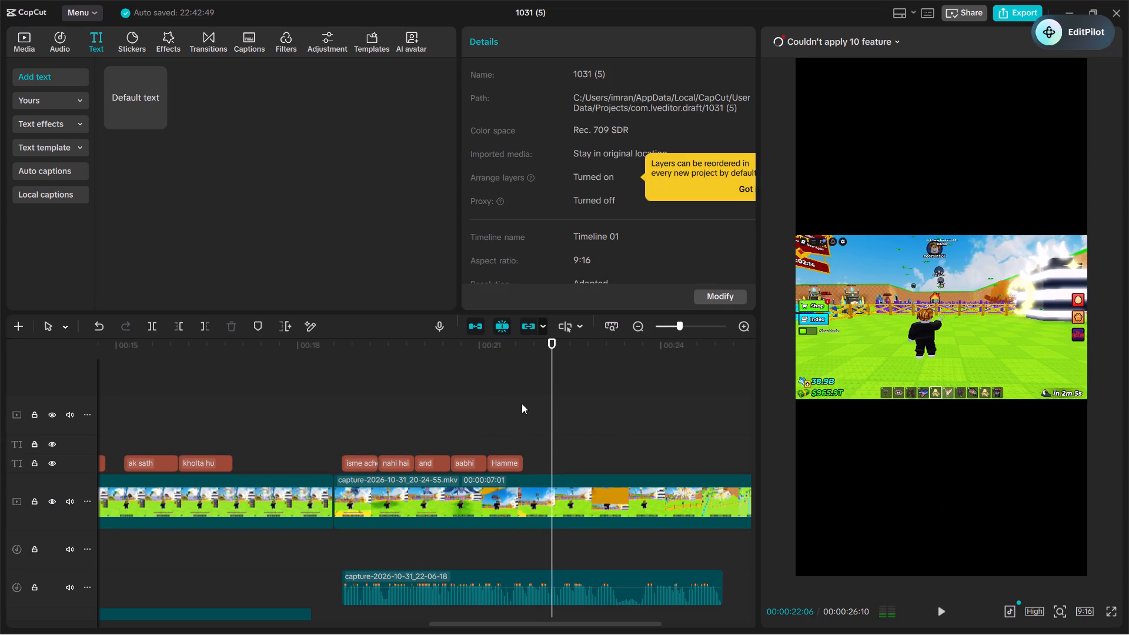
pyautogui.hotkey('ctrl', 'v')
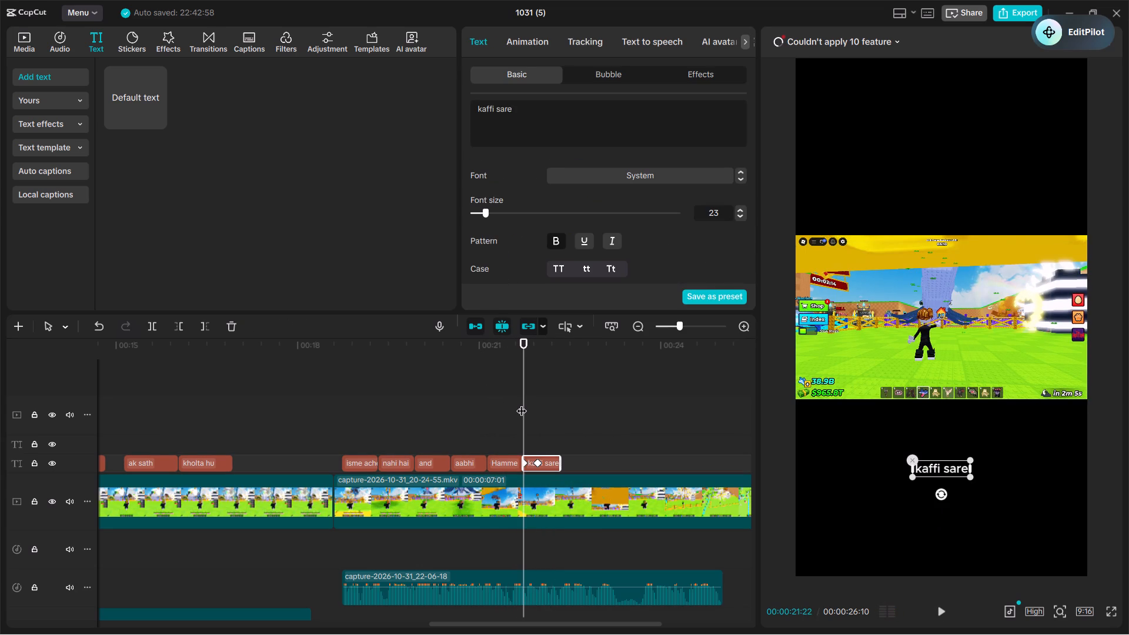
pyautogui.tripleClick(537, 141)
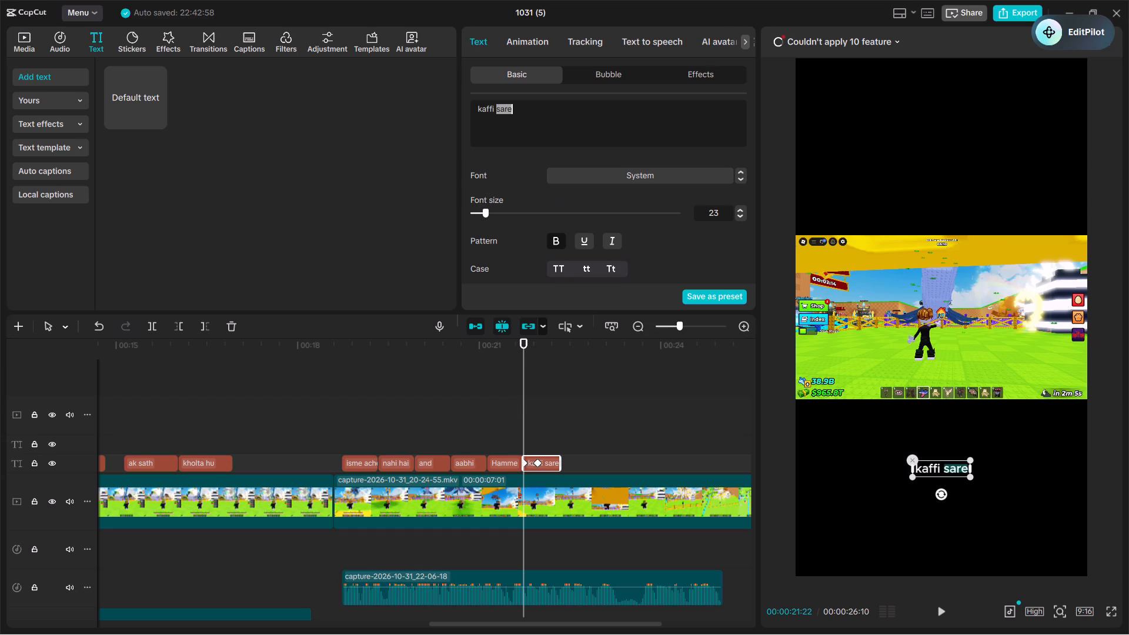
pyautogui.press('BackSpace')
pyautogui.write('800milliom')
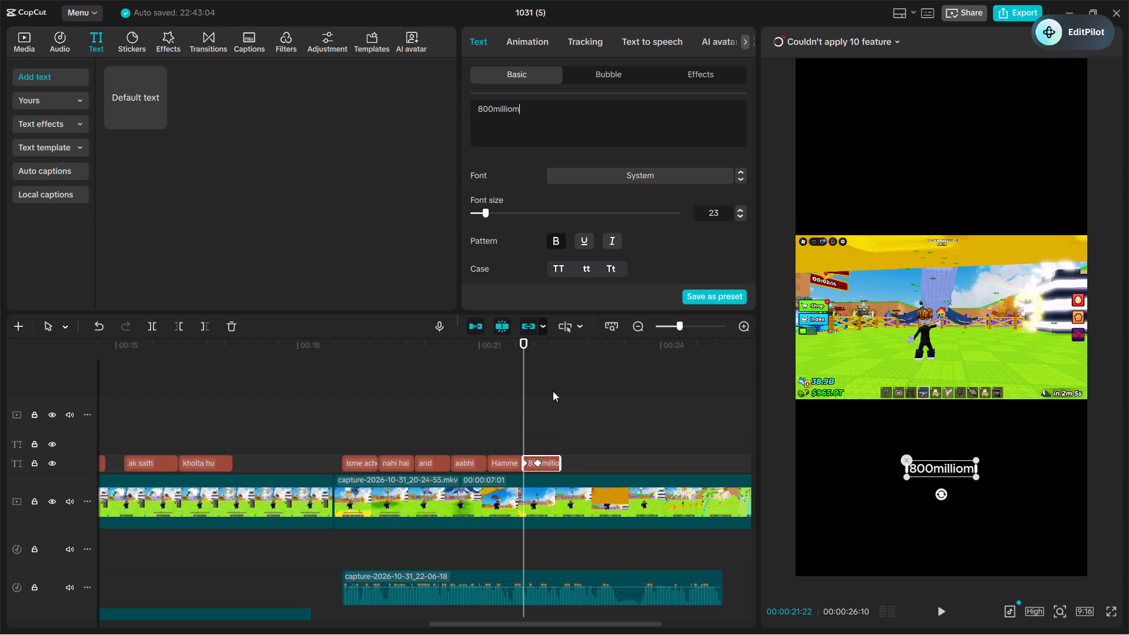
# Play back the "800milliom" caption and add a caption copy reading "ka pet" directly after it at 00:00:22:10.
pyautogui.click(525, 398)
pyautogui.press('space')
pyautogui.press('space')
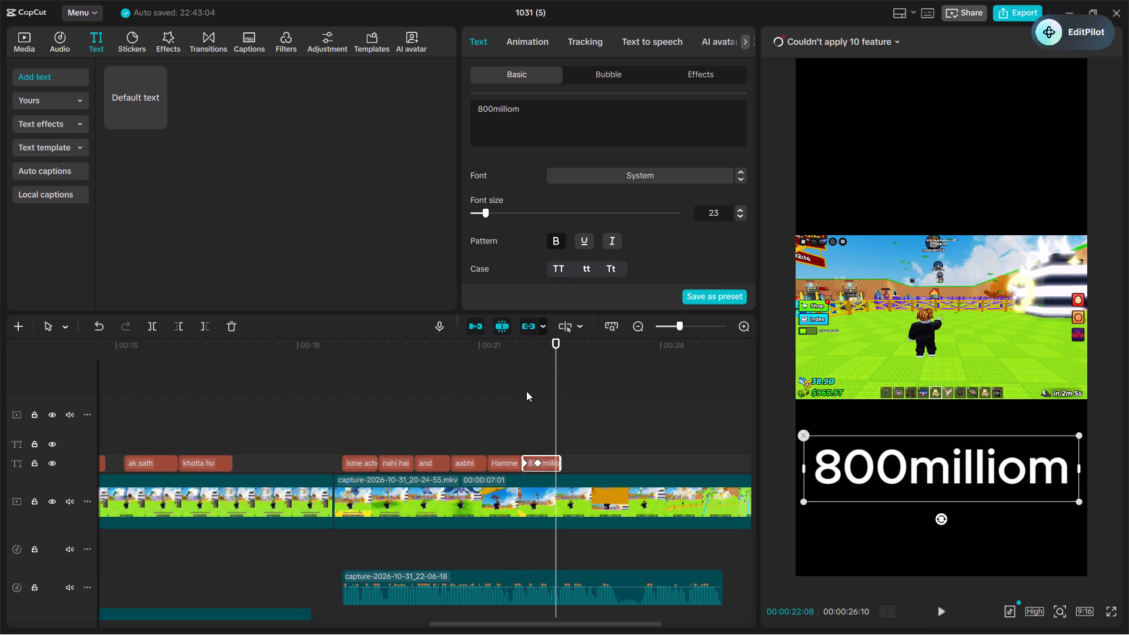
pyautogui.press('space')
pyautogui.press('space')
pyautogui.click(560, 400)
pyautogui.hotkey('ctrl', 'v')
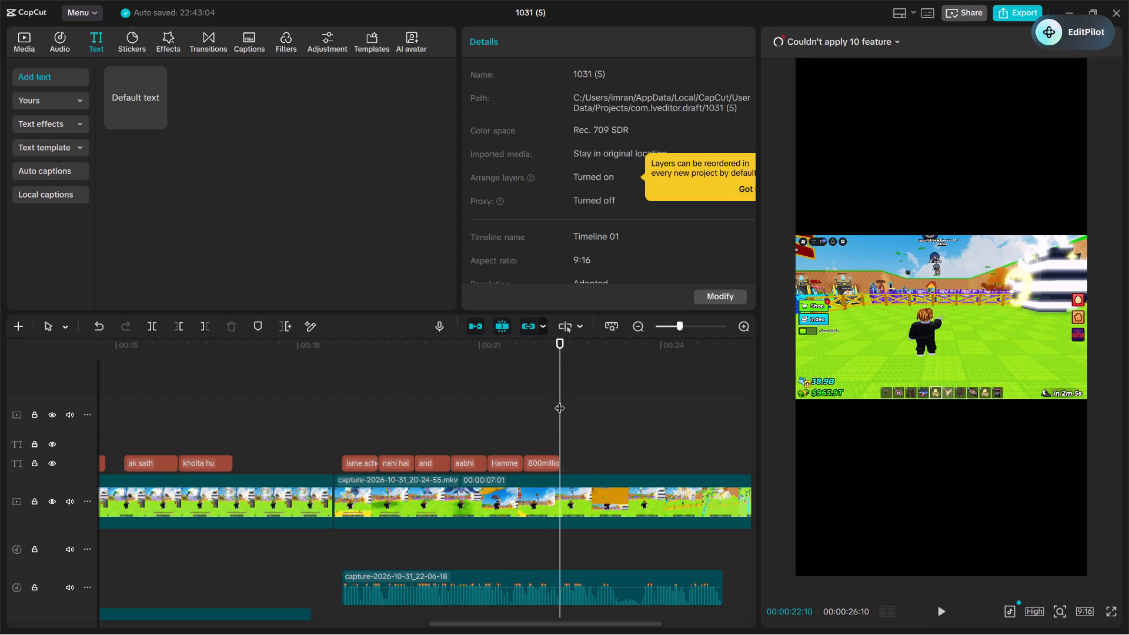
pyautogui.tripleClick(537, 112)
pyautogui.press('BackSpace')
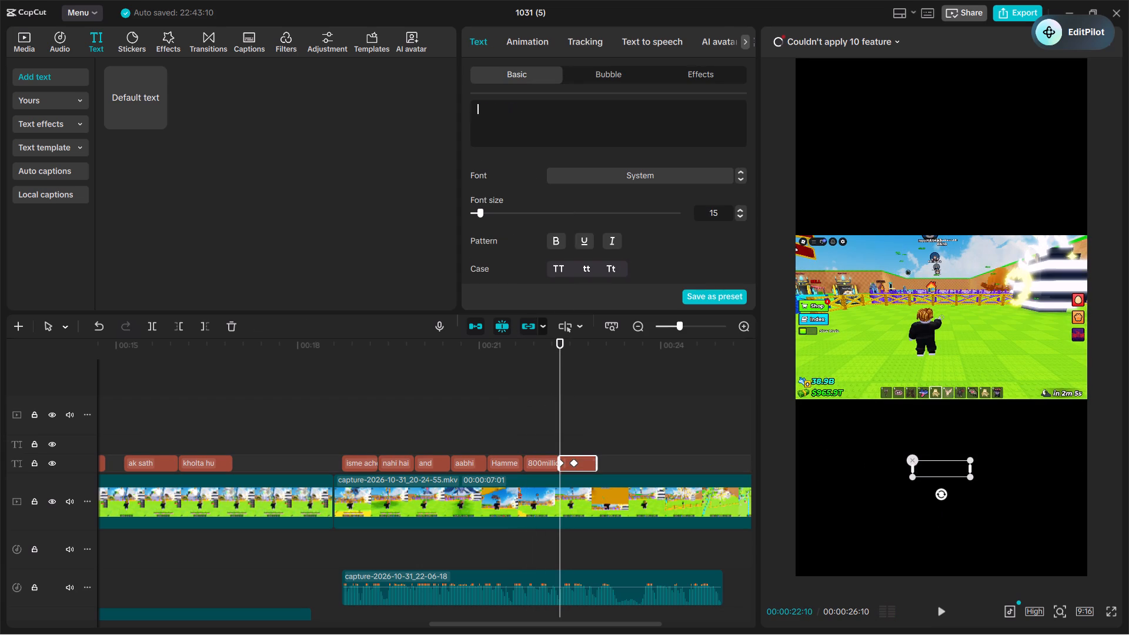
pyautogui.write('ka pet')
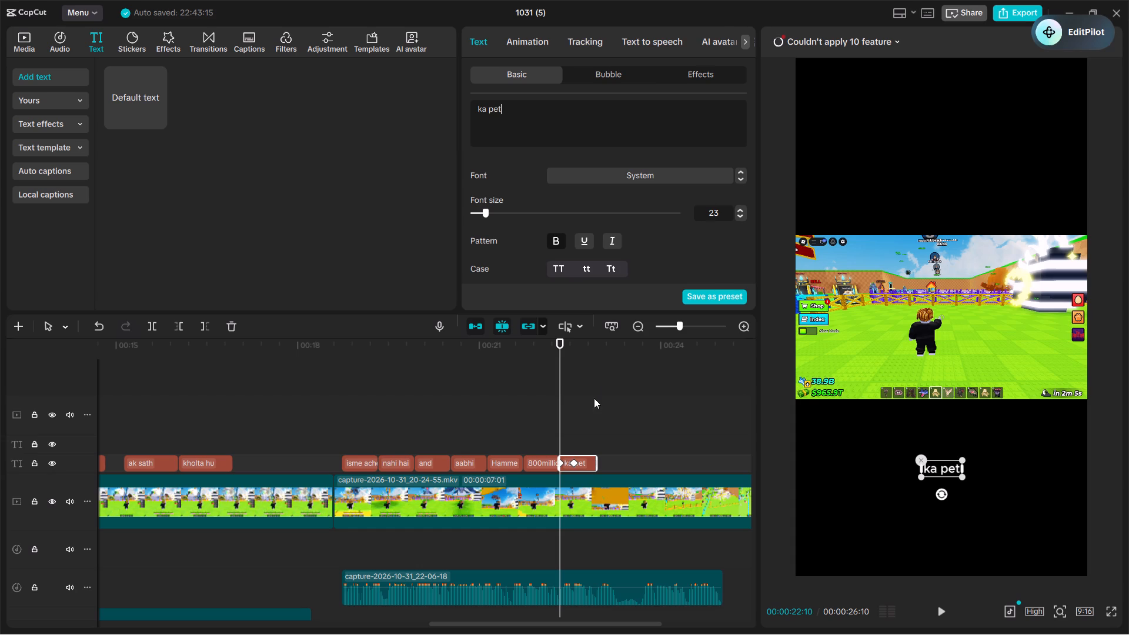
# Paste another caption copy at 00:00:22:28, directly after "ka pet", and change its text to "mila hai".
pyautogui.click(596, 400)
pyautogui.hotkey('ctrl', 'v')
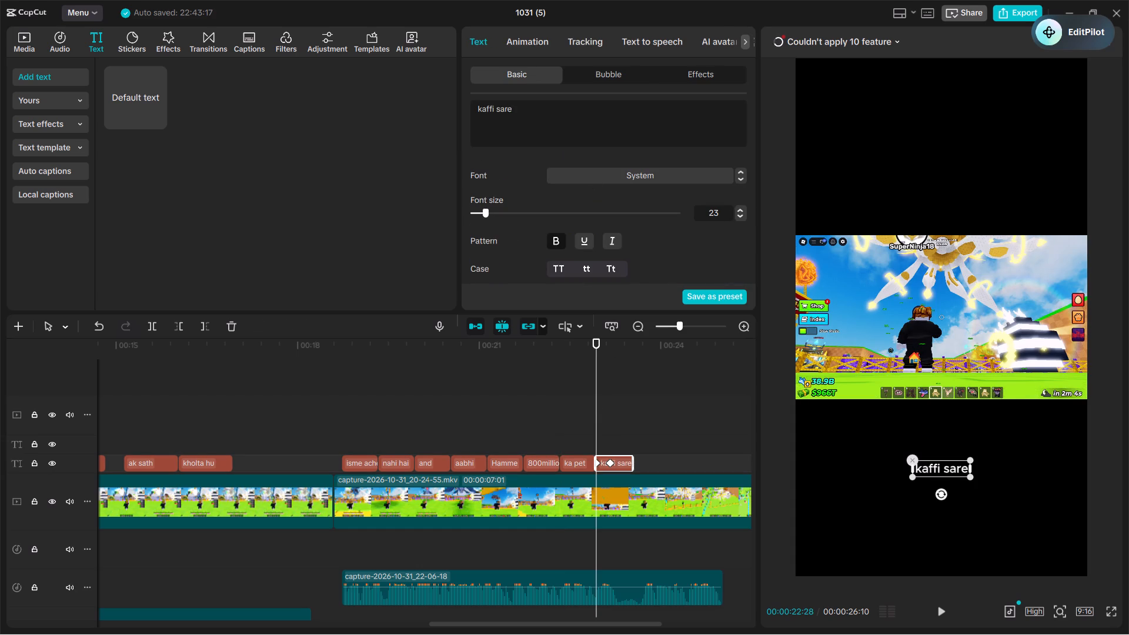
pyautogui.tripleClick(550, 105)
pyautogui.press('BackSpace')
pyautogui.write('mila hai')
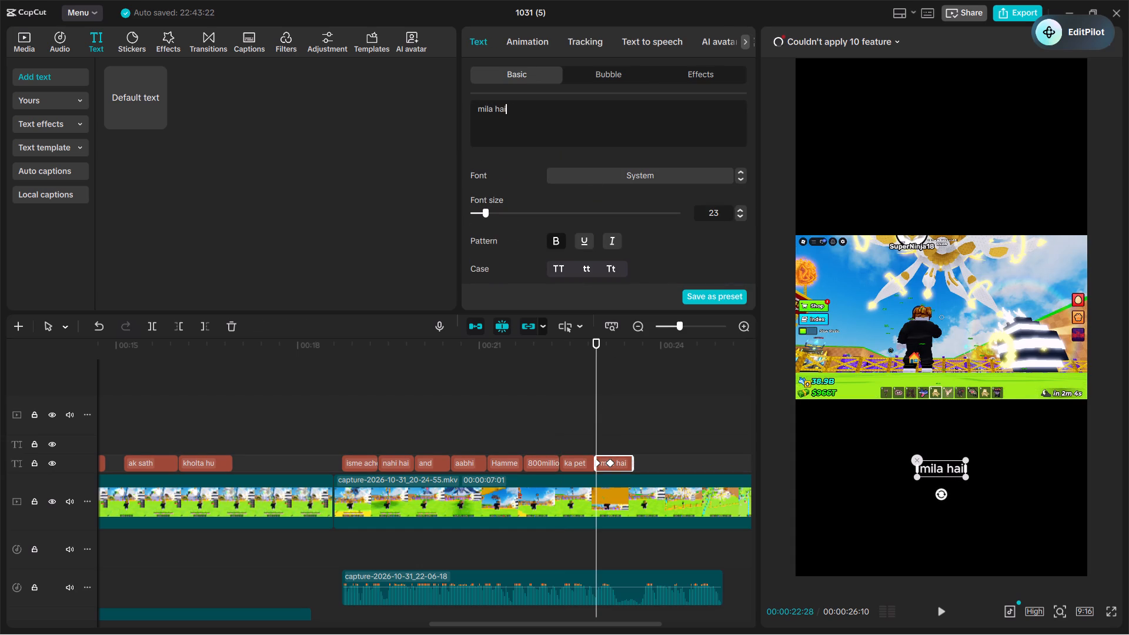
# Listen to the remaining speech from the "mila hai" caption to the end of the voice audio.
pyautogui.click(596, 393)
pyautogui.press('space')
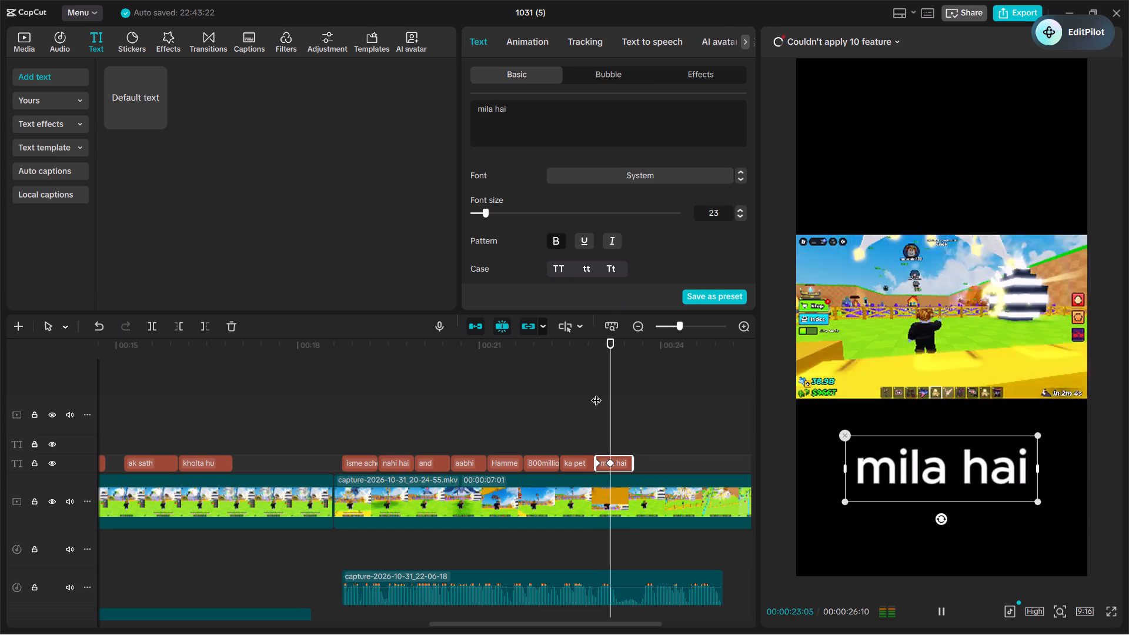
pyautogui.press('space')
pyautogui.press('space')
pyautogui.press('space')
pyautogui.press('space')
pyautogui.press('space')
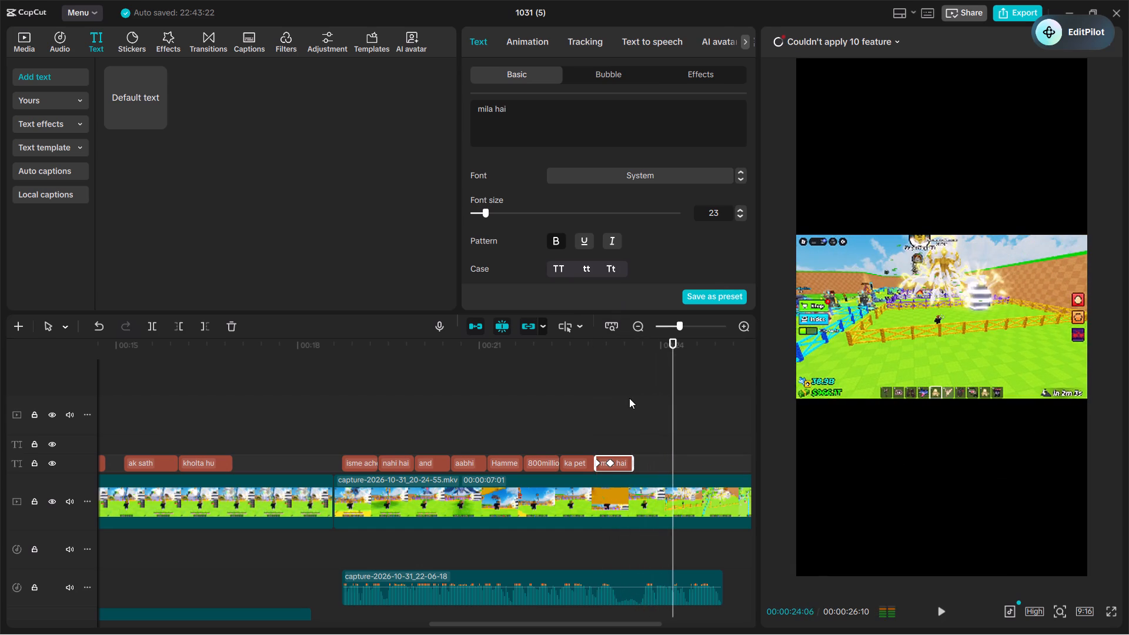
pyautogui.press('space')
pyautogui.press('space')
pyautogui.press('space')
pyautogui.press('space')
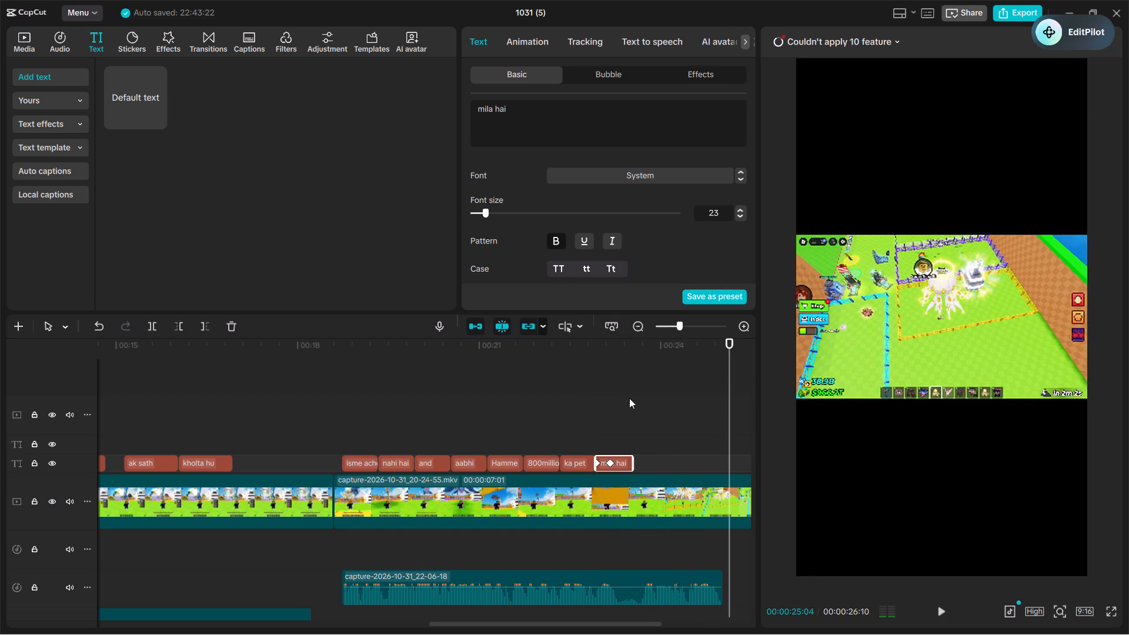
# Paste a caption copy at the end of the voice audio, 00:00:25:01, and change its text to "but ye khuch acha".
pyautogui.click(719, 413)
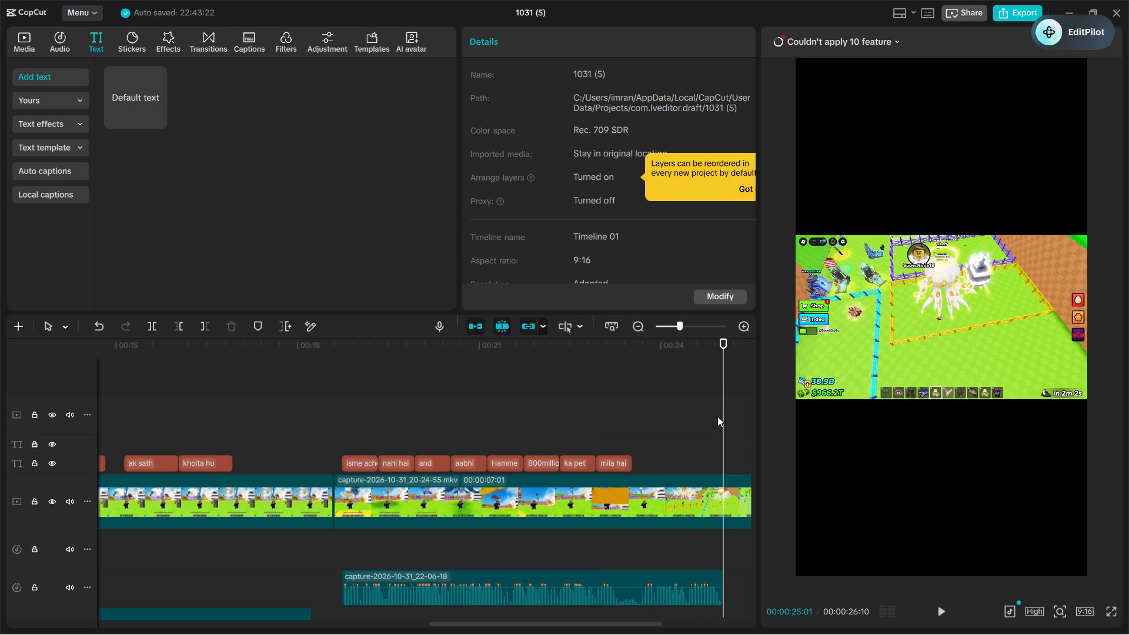
pyautogui.hotkey('ctrl', 'v')
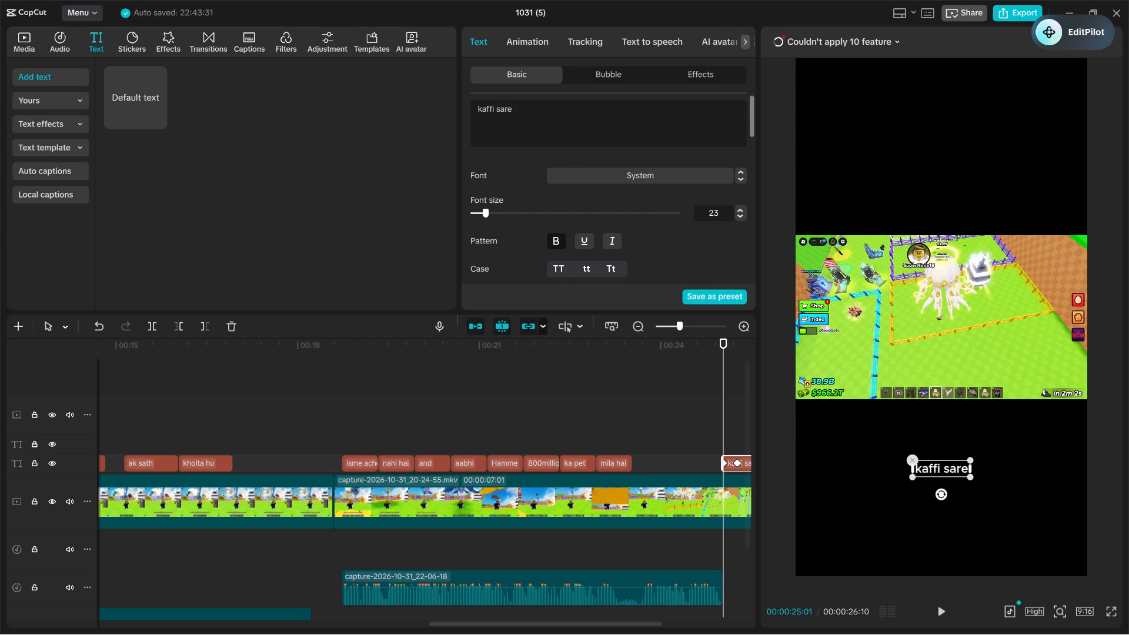
pyautogui.tripleClick(568, 126)
pyautogui.press('BackSpace')
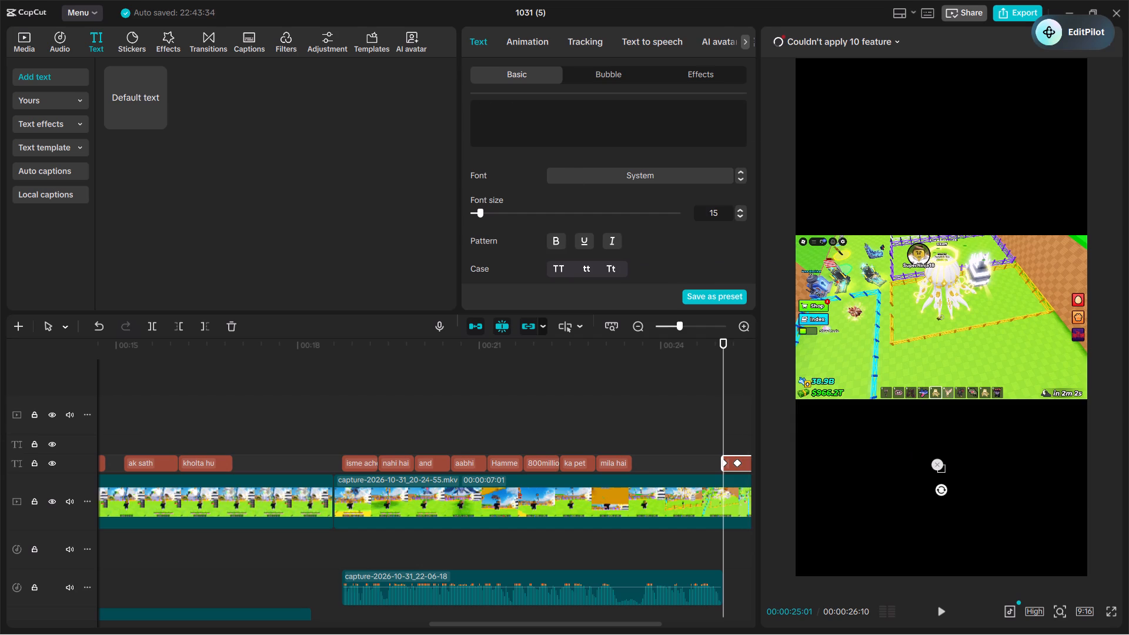
pyautogui.write('but ye khuch')
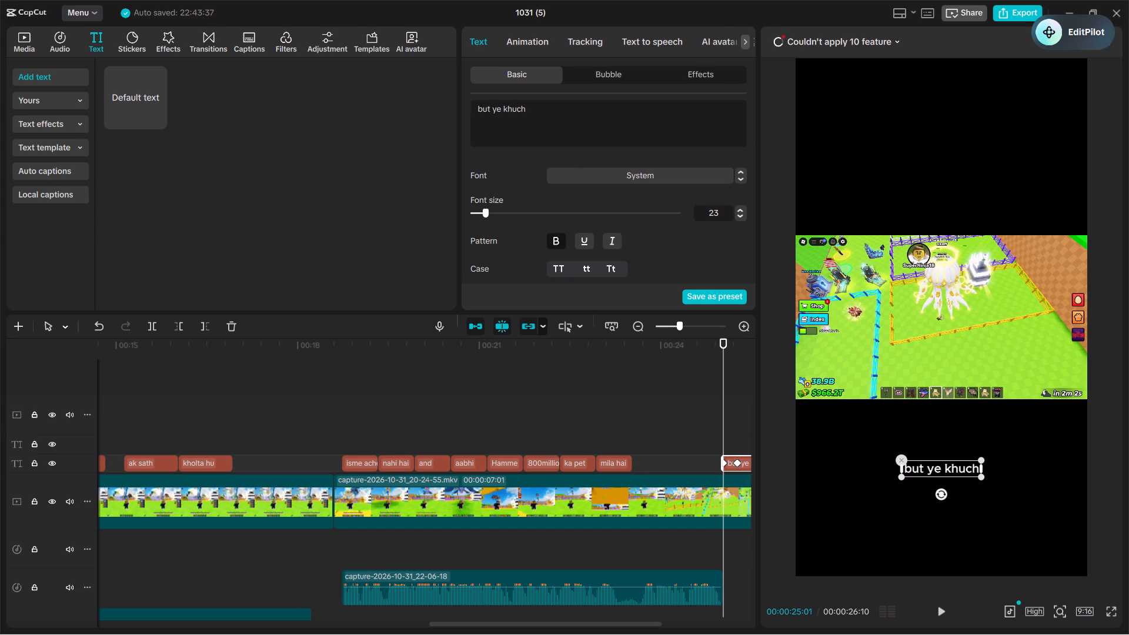
pyautogui.press('space')
pyautogui.write('acha na')
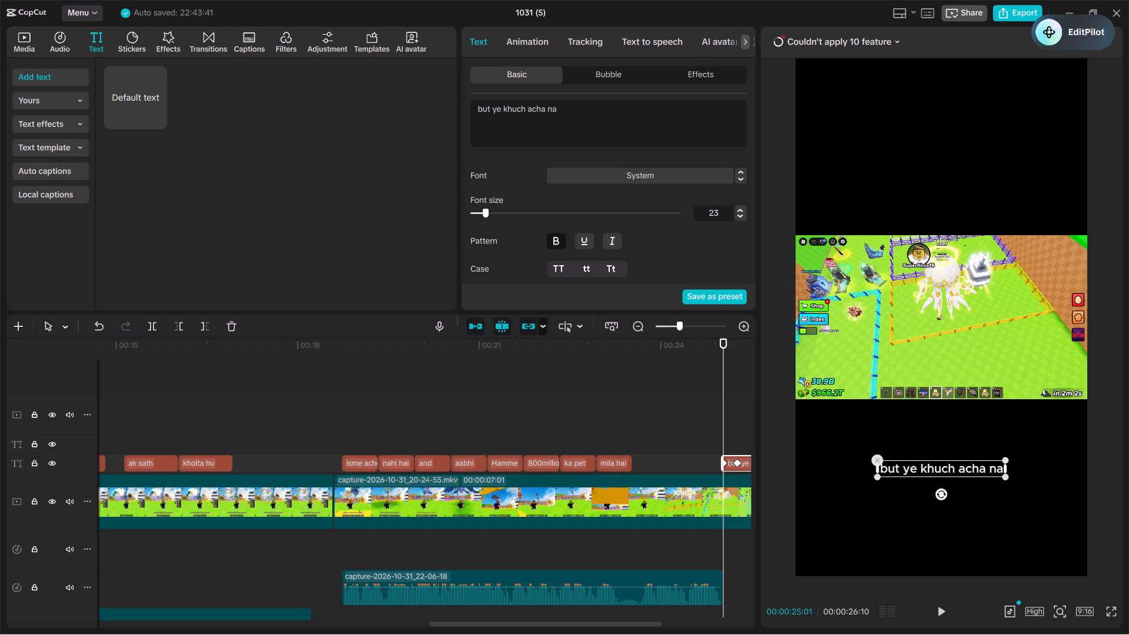
pyautogui.press('j')
pyautogui.press('BackSpace')
pyautogui.press('BackSpace')
pyautogui.press('BackSpace')
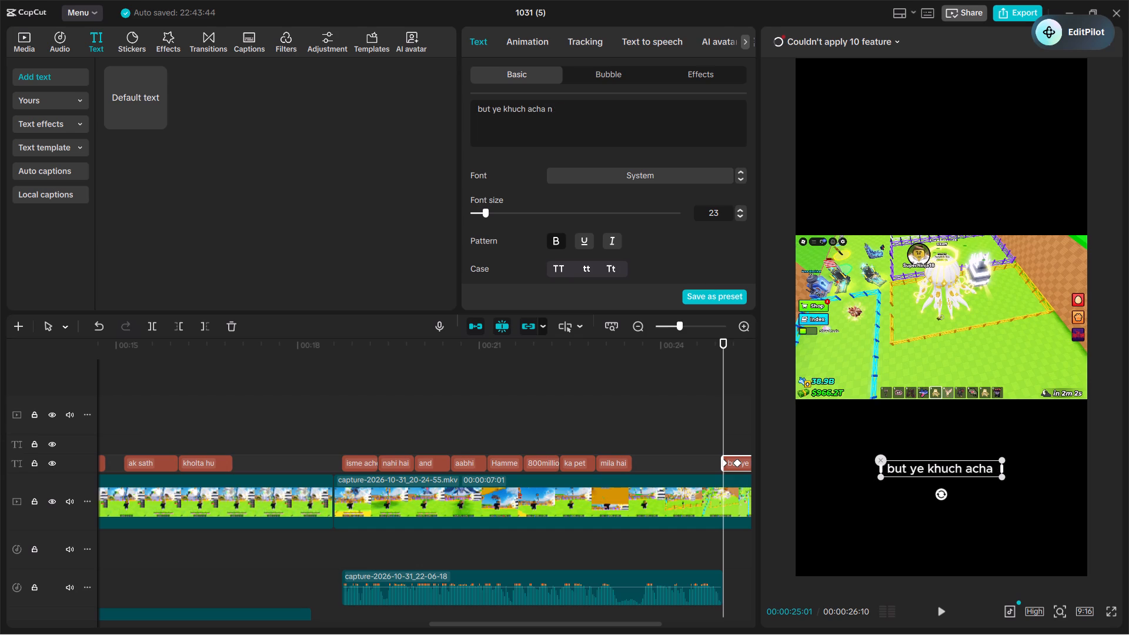
pyautogui.press('BackSpace')
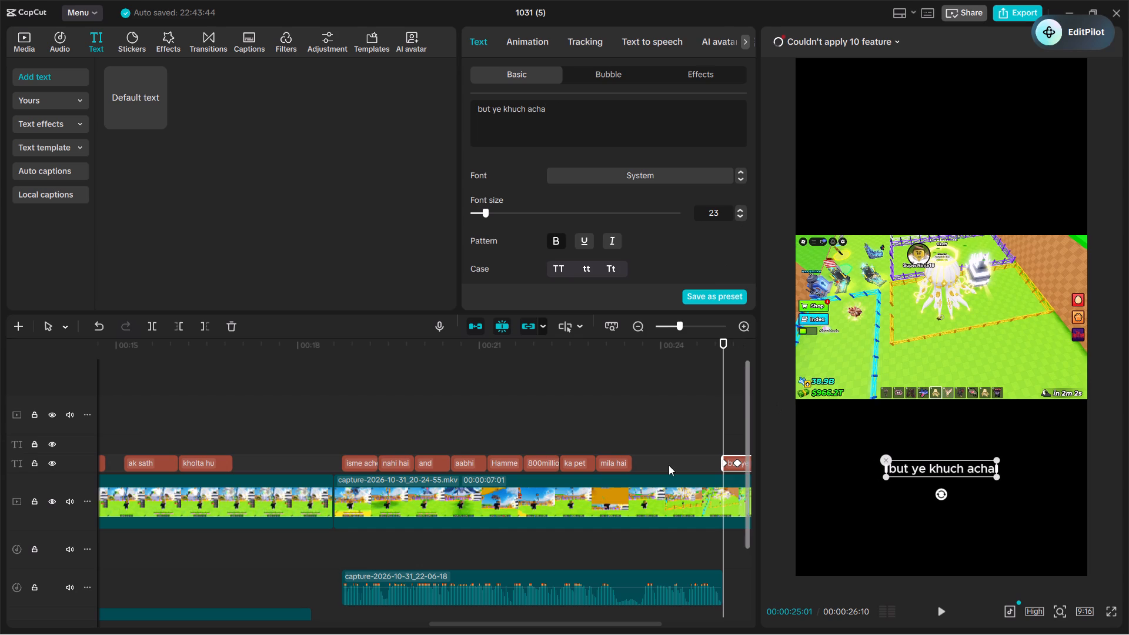
# Move the "but ye khuch acha" caption earlier on its track so it starts at about 00:00:24.
pyautogui.hscroll(-1, 669, 465)
pyautogui.moveTo(501, 462); pyautogui.dragTo(442, 467)
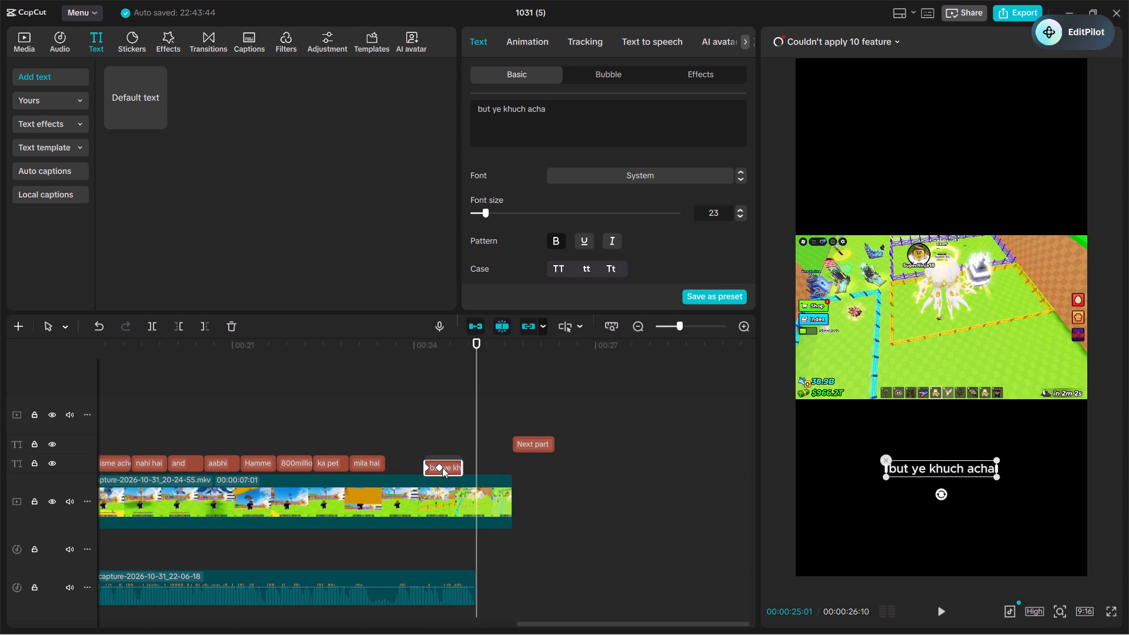
pyautogui.moveTo(442, 467); pyautogui.dragTo(437, 467)
# Paste a caption copy at 00:00:24:17, directly after "but ye khuch acha", and change its text to "nahhi hai".
pyautogui.click(449, 422)
pyautogui.hotkey('ctrl', 'v')
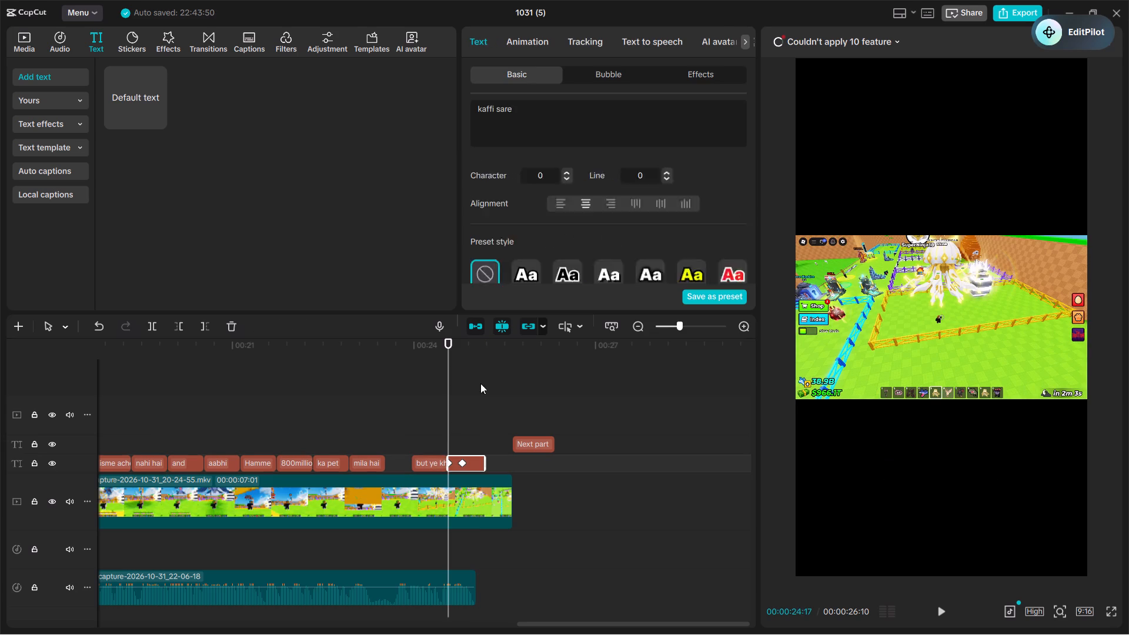
pyautogui.tripleClick(555, 111)
pyautogui.press('BackSpace')
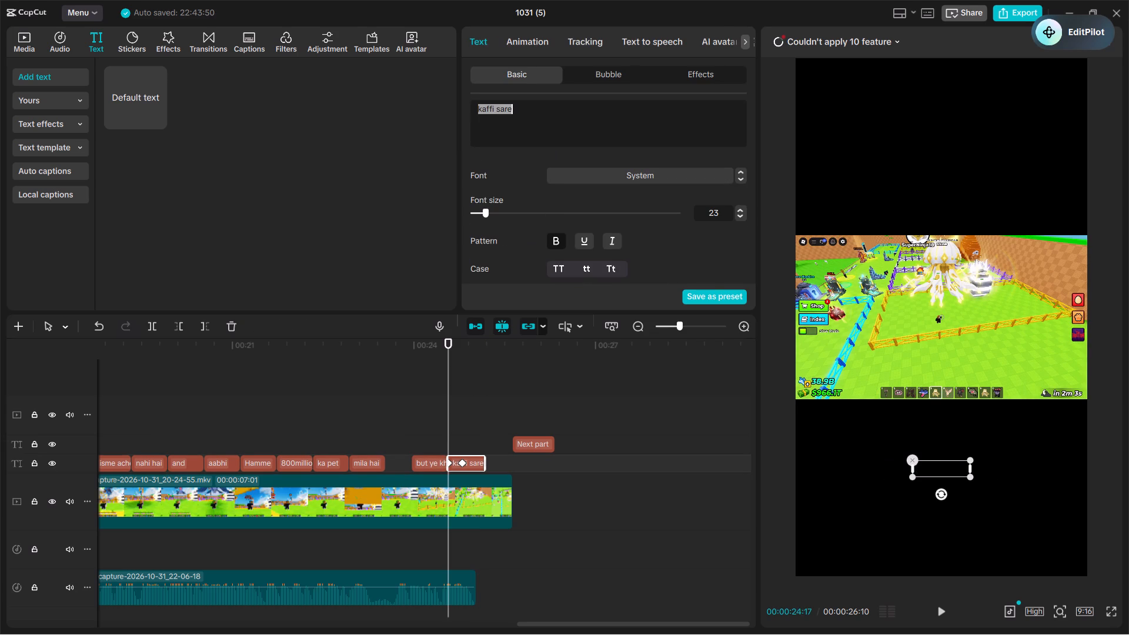
pyautogui.write('na')
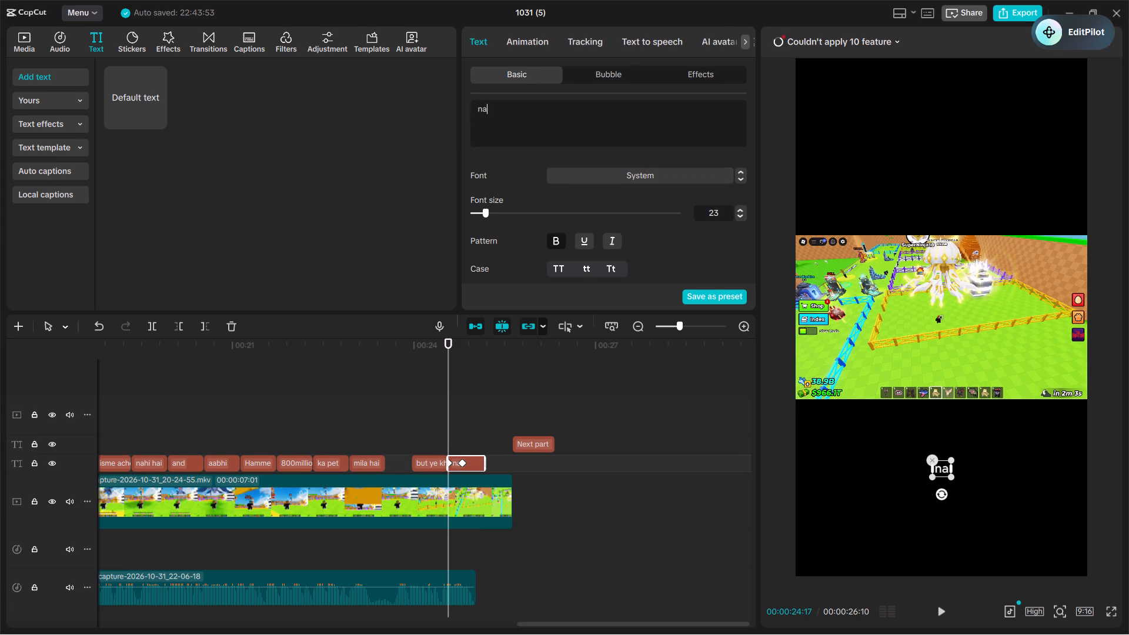
pyautogui.press('BackSpace')
pyautogui.press('a')
pyautogui.write('hhi')
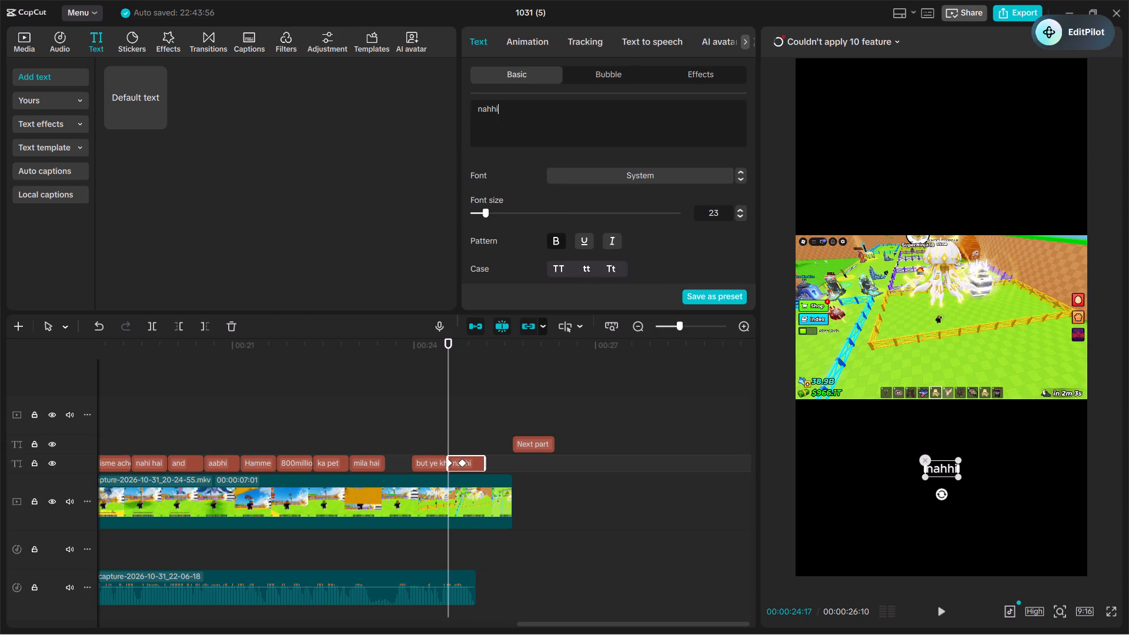
pyautogui.press('space')
pyautogui.write('hai')
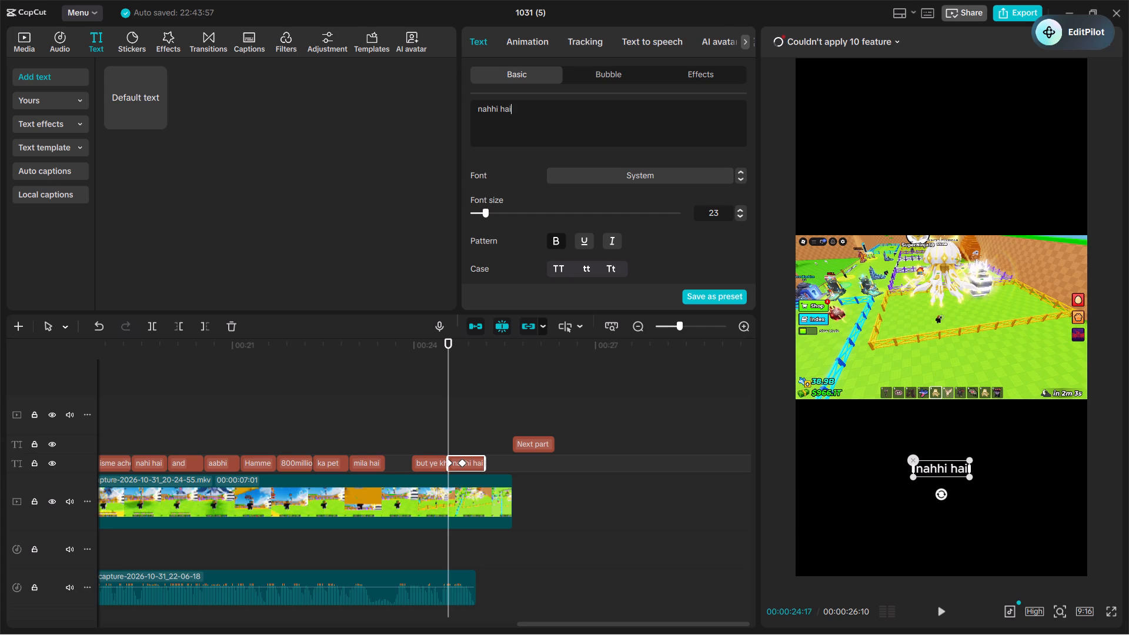
# Copy the pop sound under the "kaffi sari" caption and paste it at the start of the "to mere ko" caption, 00:00:10:18.
pyautogui.click(288, 400)
pyautogui.moveTo(288, 400); pyautogui.dragTo(98, 450)
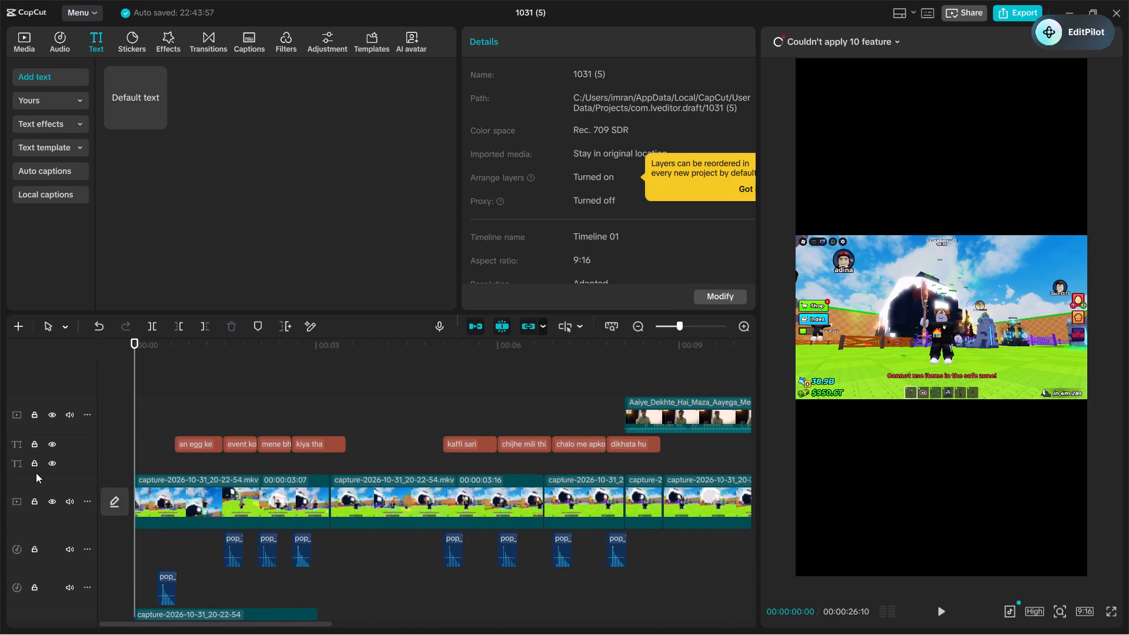
pyautogui.click(449, 550)
pyautogui.hotkey('ctrl', 'c')
pyautogui.hotkey('ctrl', 'c')
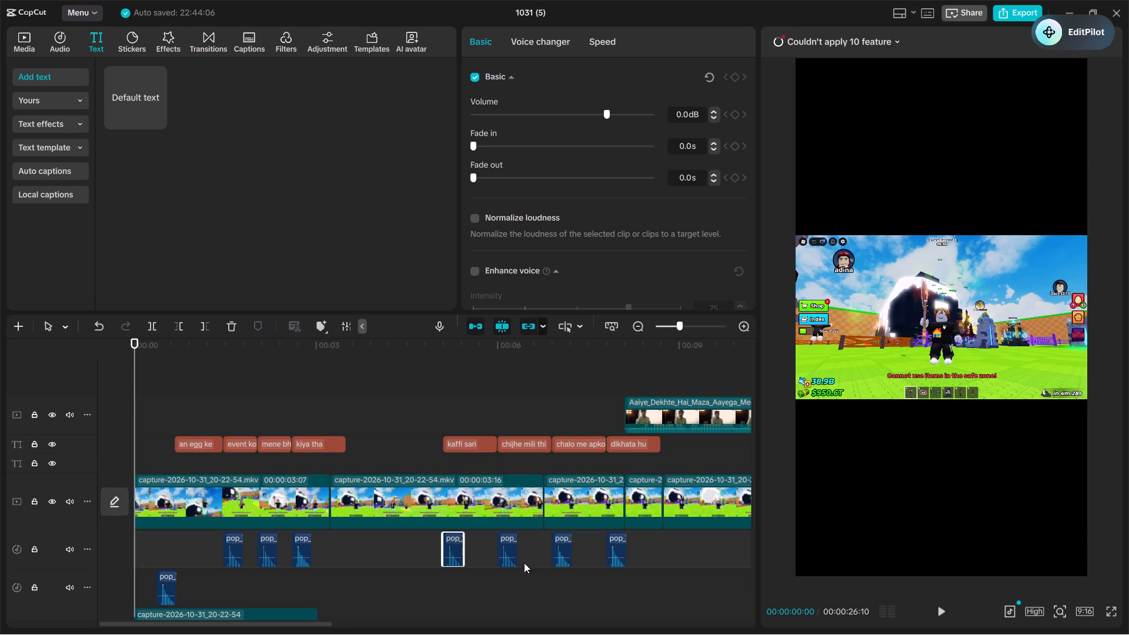
pyautogui.hscroll(-3, 558, 323)
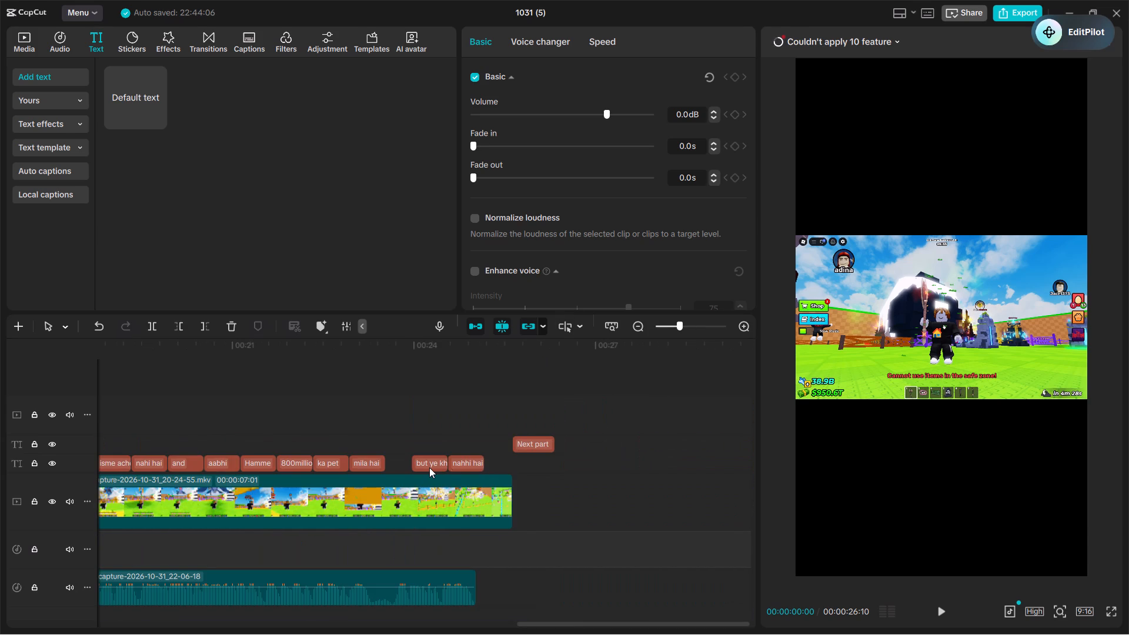
pyautogui.click(406, 393)
pyautogui.moveTo(406, 393); pyautogui.dragTo(216, 391)
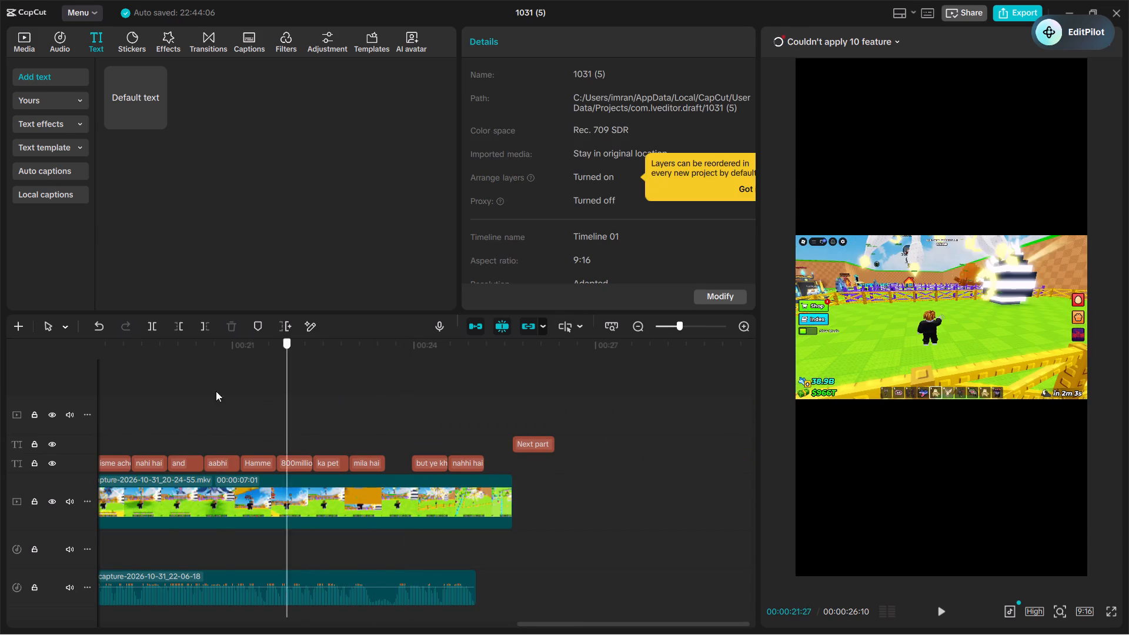
pyautogui.moveTo(216, 391); pyautogui.dragTo(265, 465)
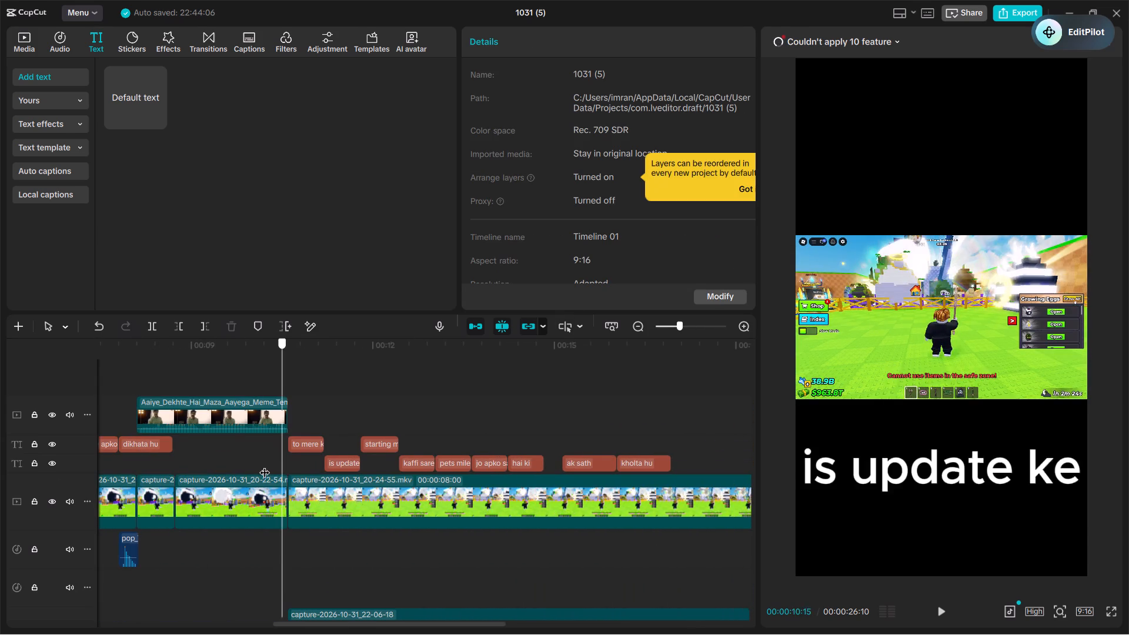
pyautogui.moveTo(265, 465); pyautogui.dragTo(614, 481)
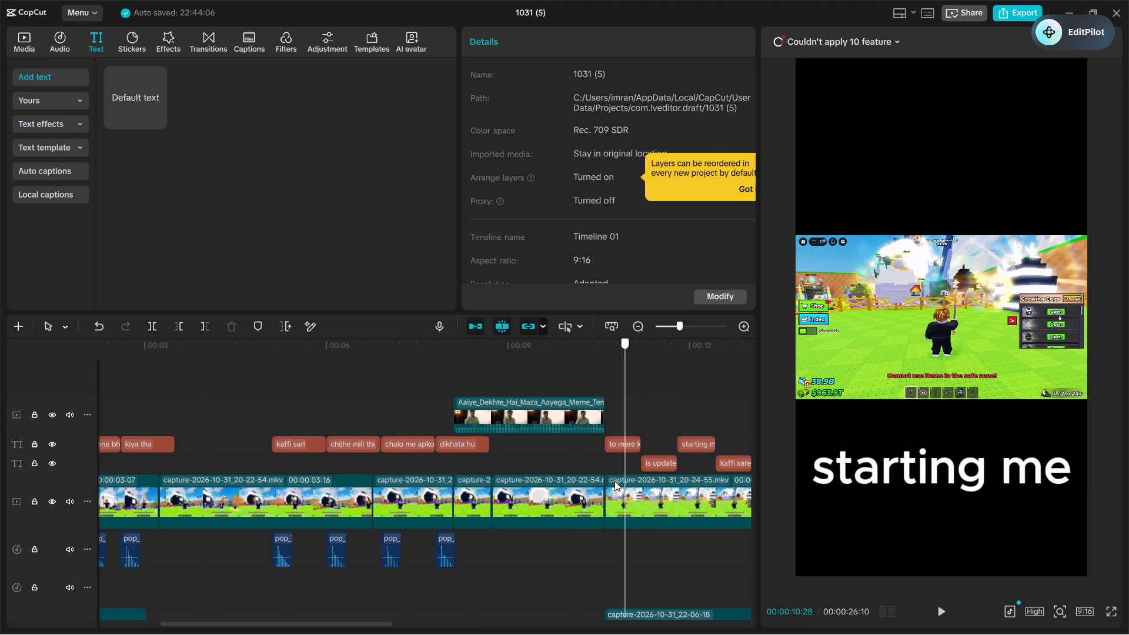
pyautogui.moveTo(614, 481); pyautogui.dragTo(604, 481)
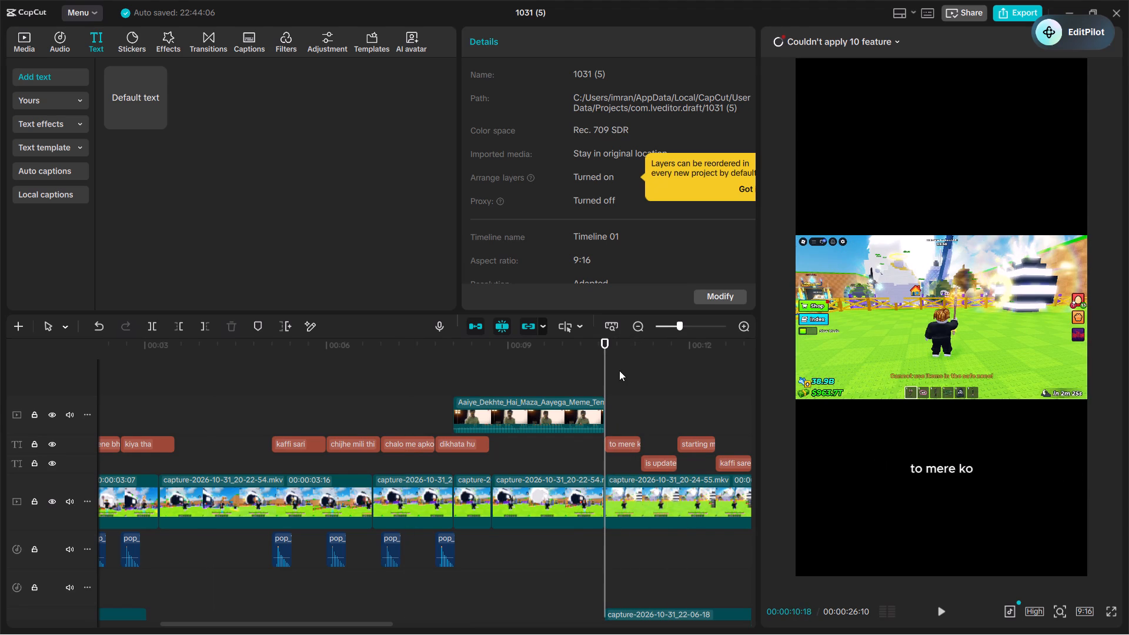
pyautogui.hotkey('ctrl', 'v')
# Paste the pop sound at the starts of the "is update ke", "starting me" and "kaffi sare" captions.
pyautogui.click(642, 417)
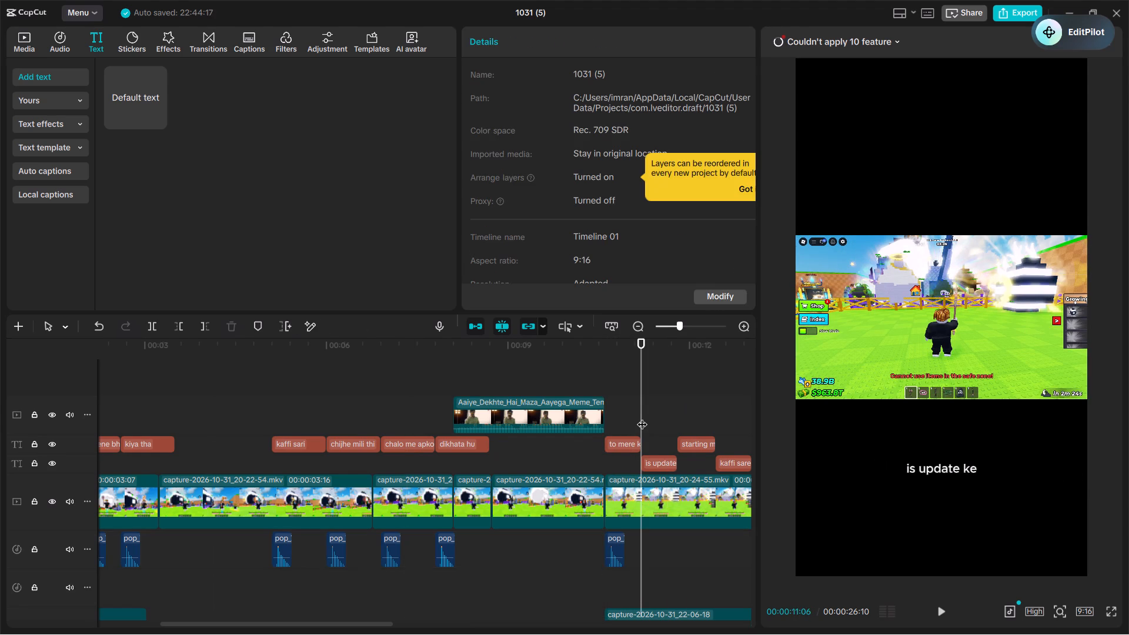
pyautogui.hotkey('ctrl', 'v')
pyautogui.click(676, 424)
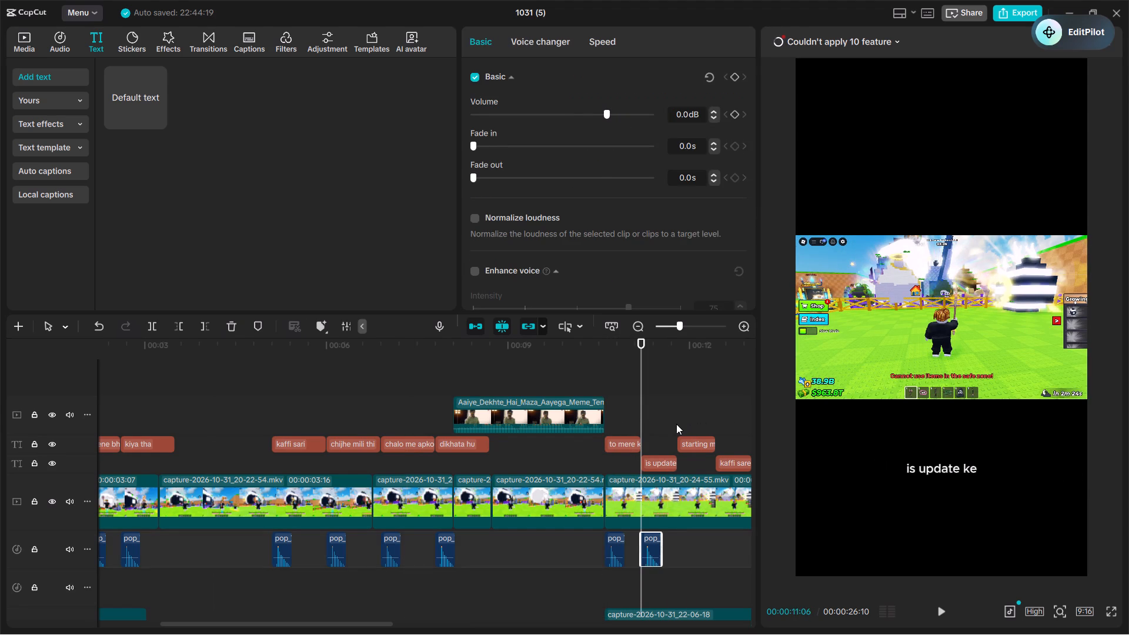
pyautogui.hotkey('ctrl', 'v')
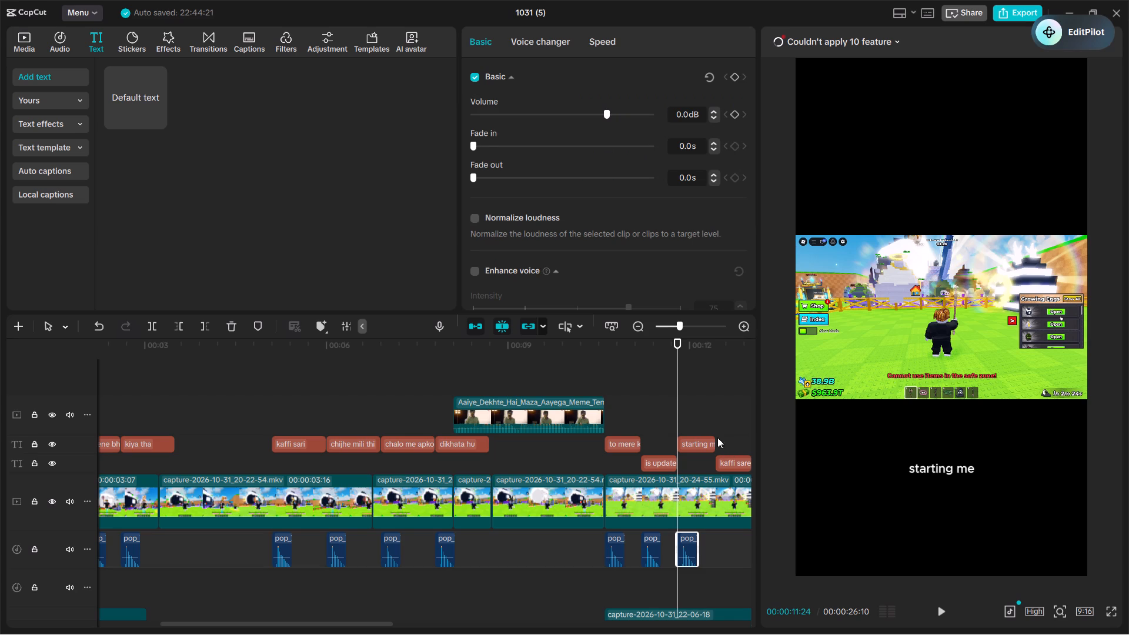
pyautogui.click(715, 422)
pyautogui.hotkey('ctrl', 'v')
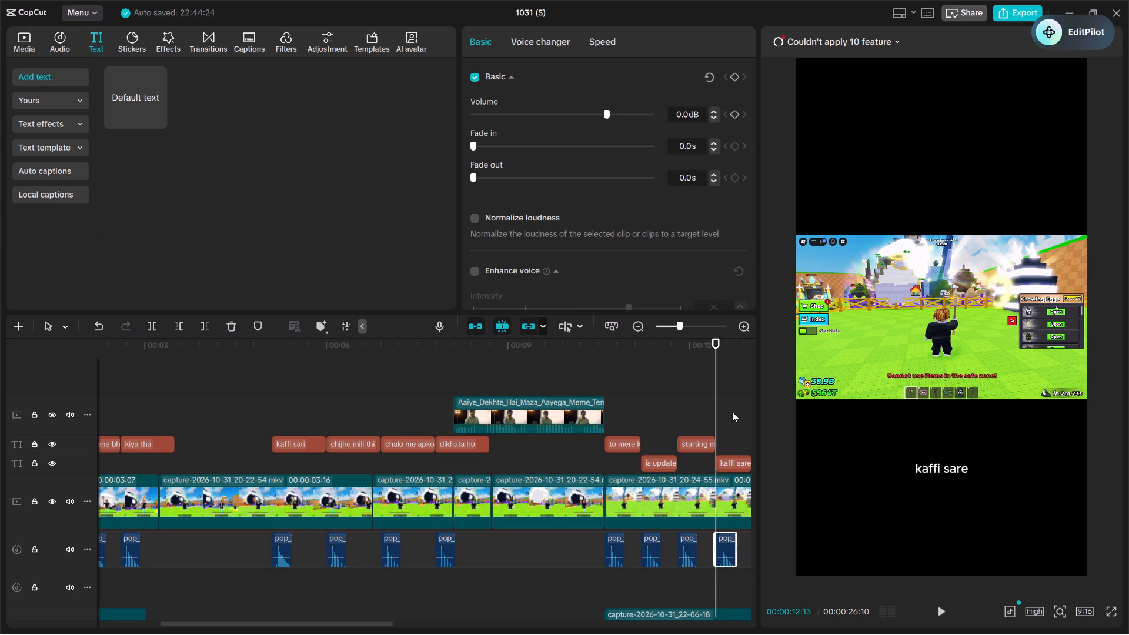
# Paste the pop sound at the starts of the "pets mile the", "jo apko samne" and "hai ki" captions.
pyautogui.moveTo(712, 409); pyautogui.dragTo(743, 413)
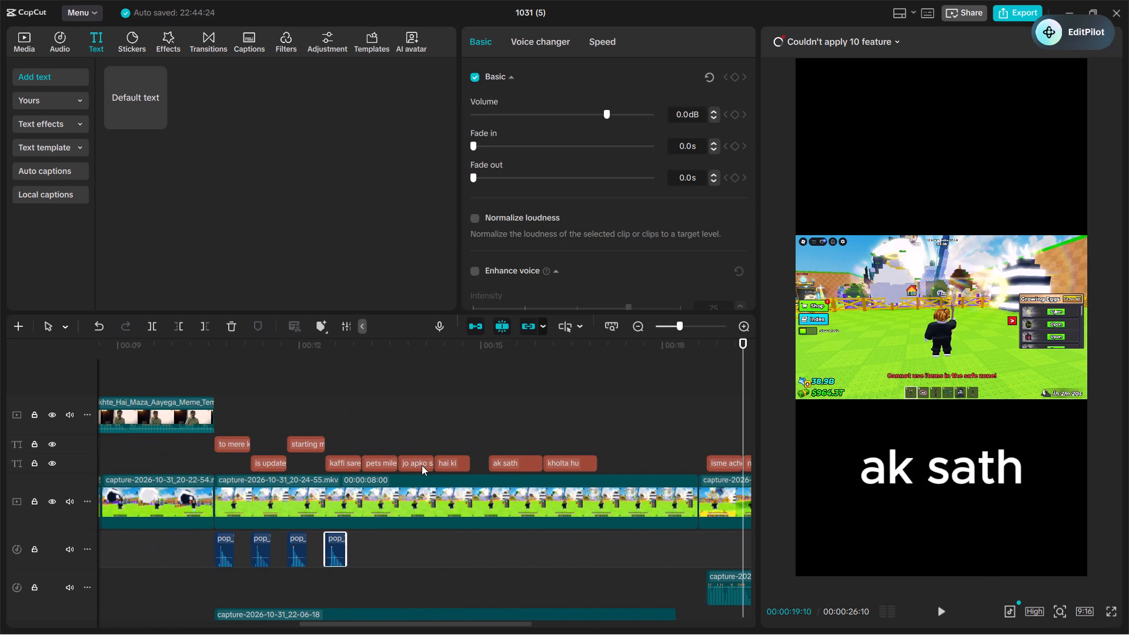
pyautogui.click(365, 435)
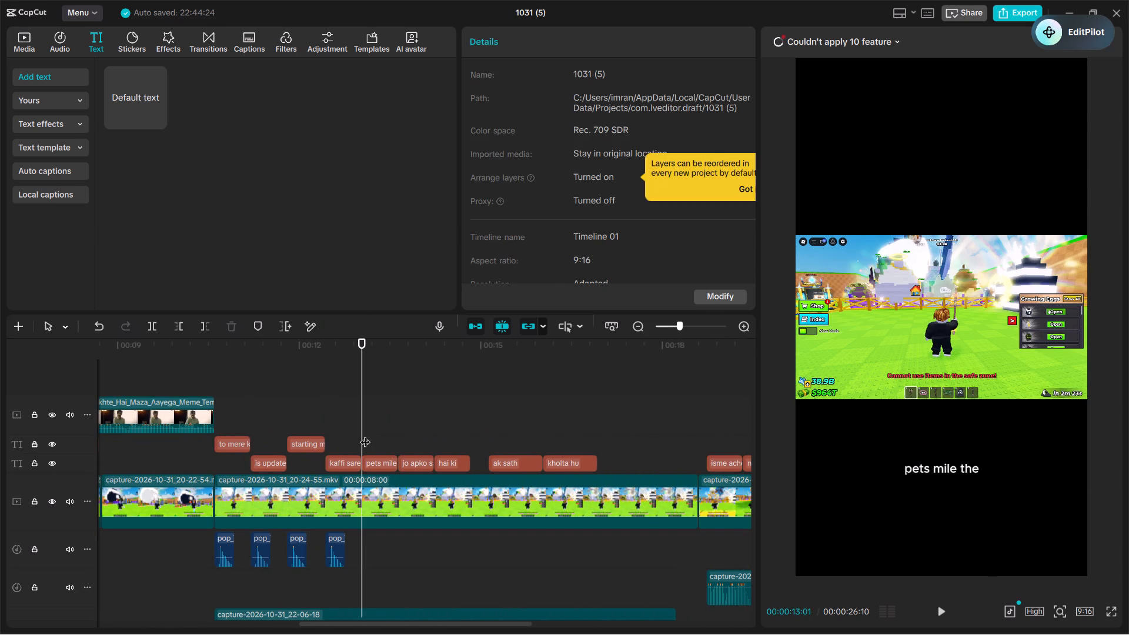
pyautogui.hotkey('ctrl', 'v')
pyautogui.click(393, 437)
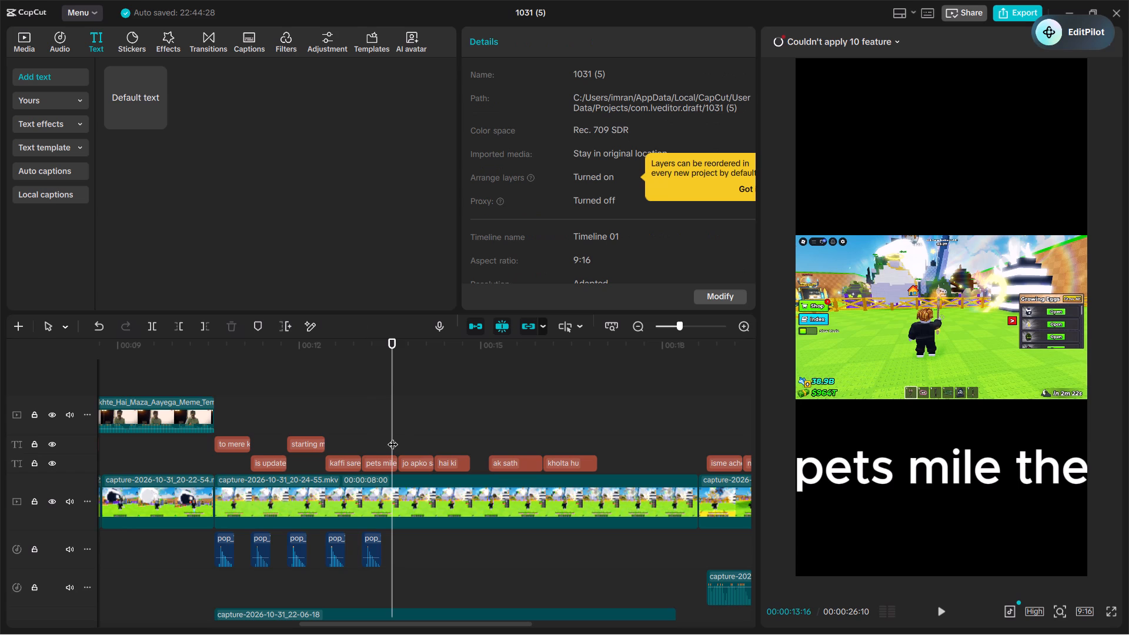
pyautogui.moveTo(393, 437); pyautogui.dragTo(403, 437)
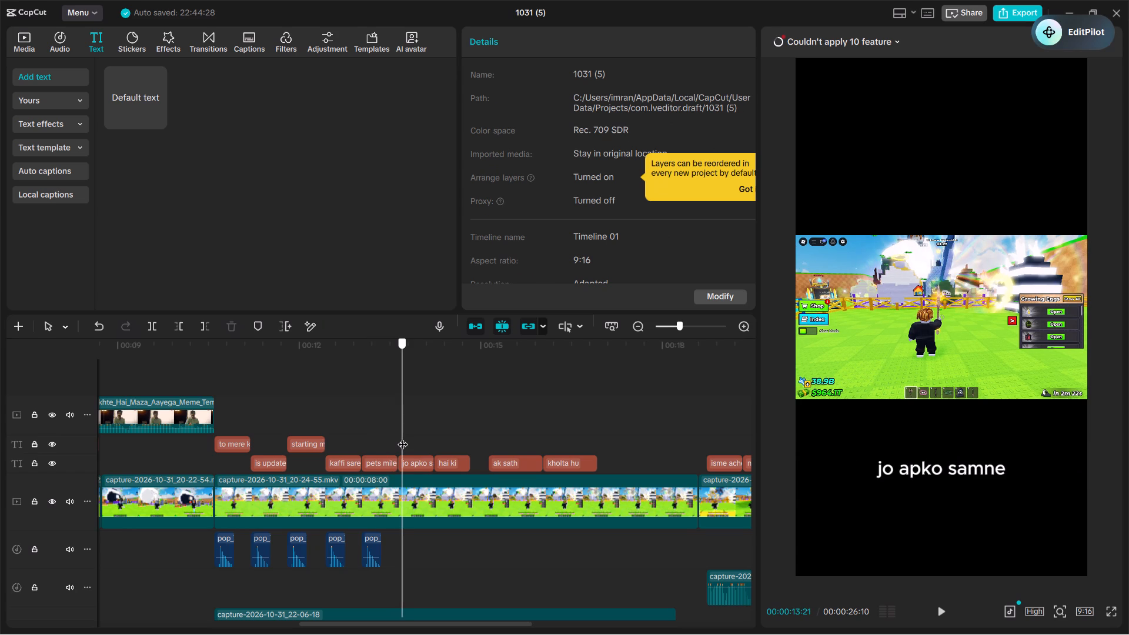
pyautogui.moveTo(403, 437); pyautogui.dragTo(401, 439)
pyautogui.hotkey('ctrl', 'v')
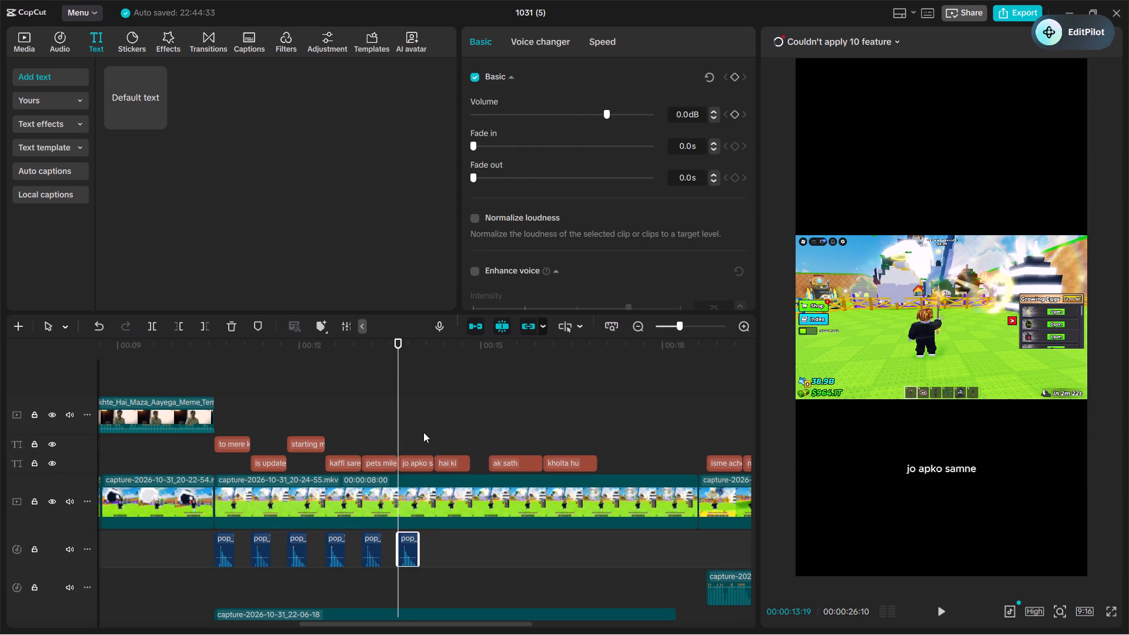
pyautogui.click(431, 432)
pyautogui.hotkey('ctrl', 'v')
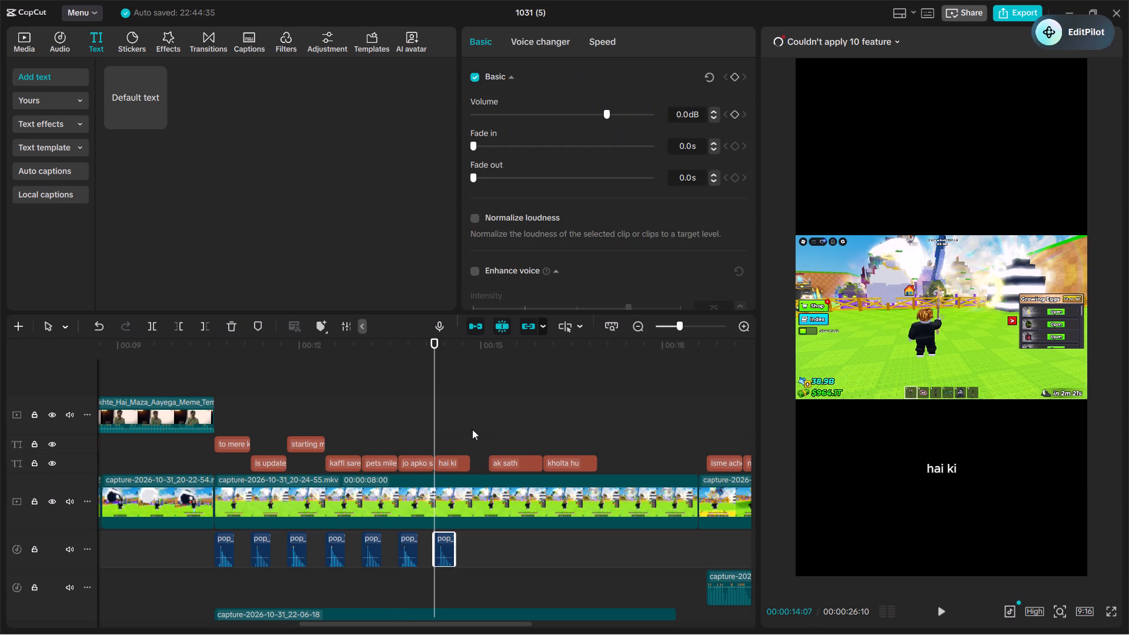
# Paste the pop sound at the starts of the "ak sath" and "kholta hu" captions.
pyautogui.click(483, 425)
pyautogui.moveTo(483, 425); pyautogui.dragTo(489, 429)
pyautogui.hotkey('ctrl', 'v')
pyautogui.click(539, 432)
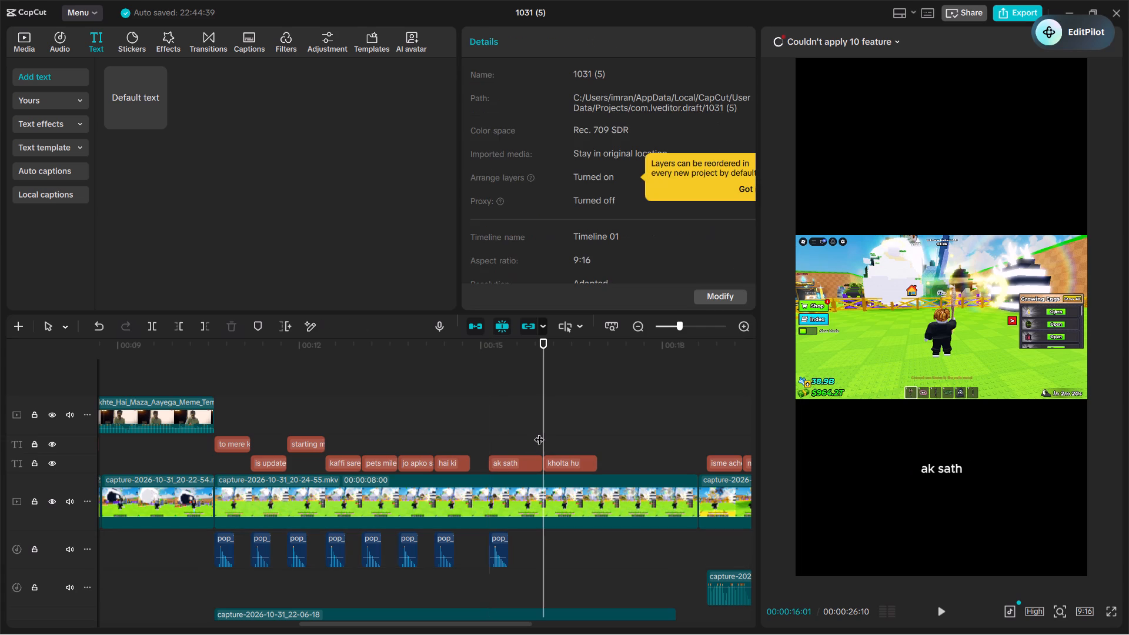
pyautogui.hotkey('ctrl', 'v')
# Paste the pop sound at the starts of the "isme ache", "nahi hai", "and", "aabhi" and "Hamme" captions.
pyautogui.click(704, 422)
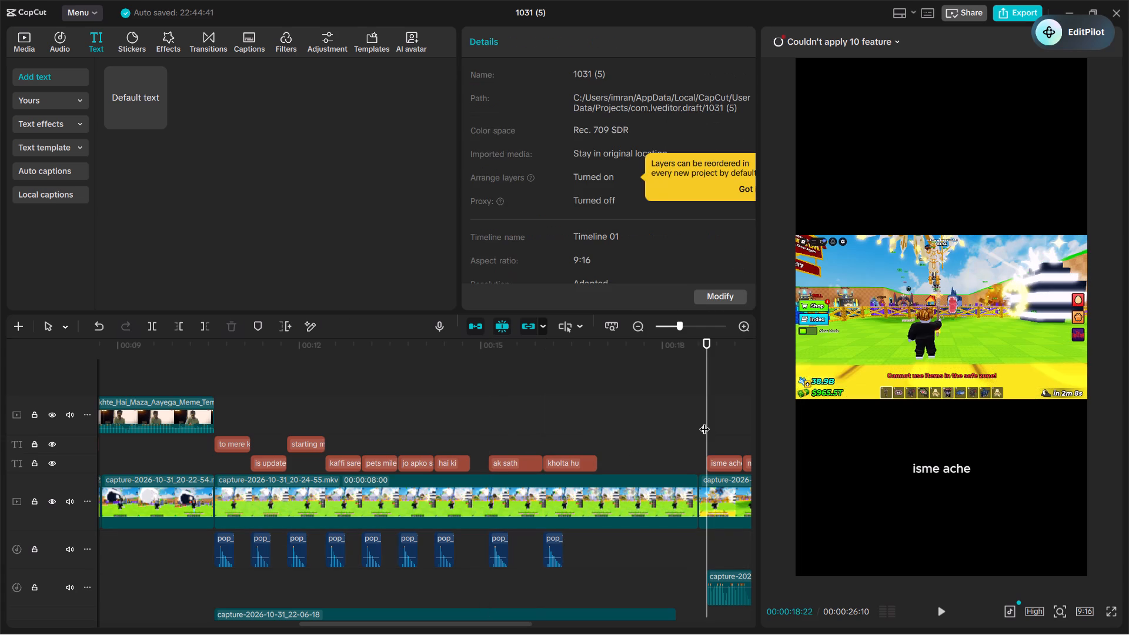
pyautogui.hotkey('ctrl', 'v')
pyautogui.click(740, 424)
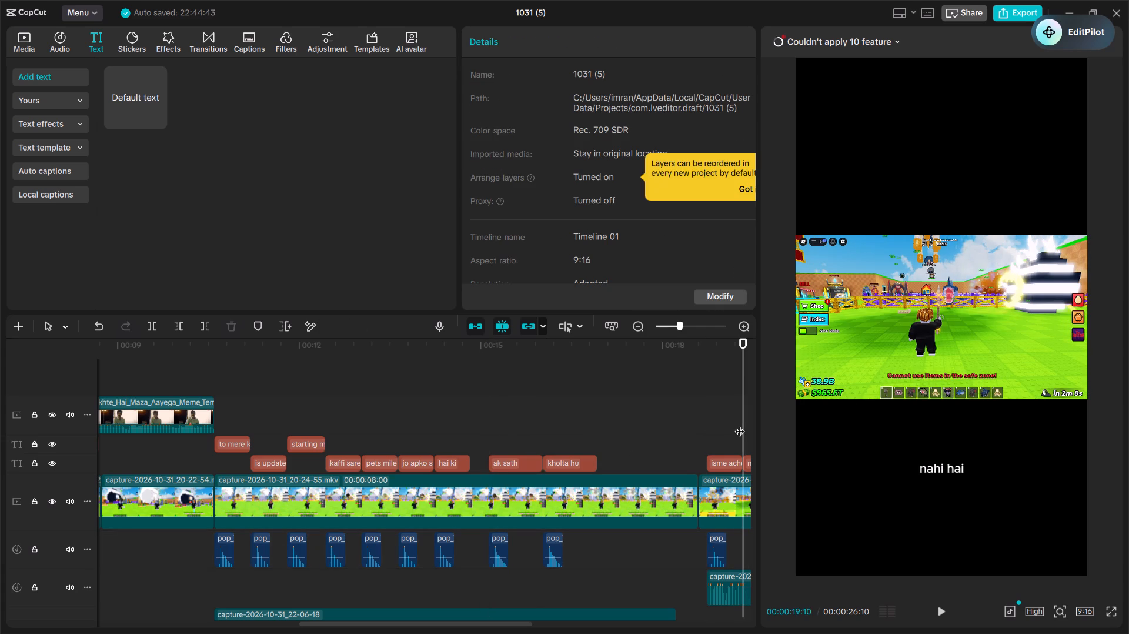
pyautogui.hotkey('ctrl', 'v')
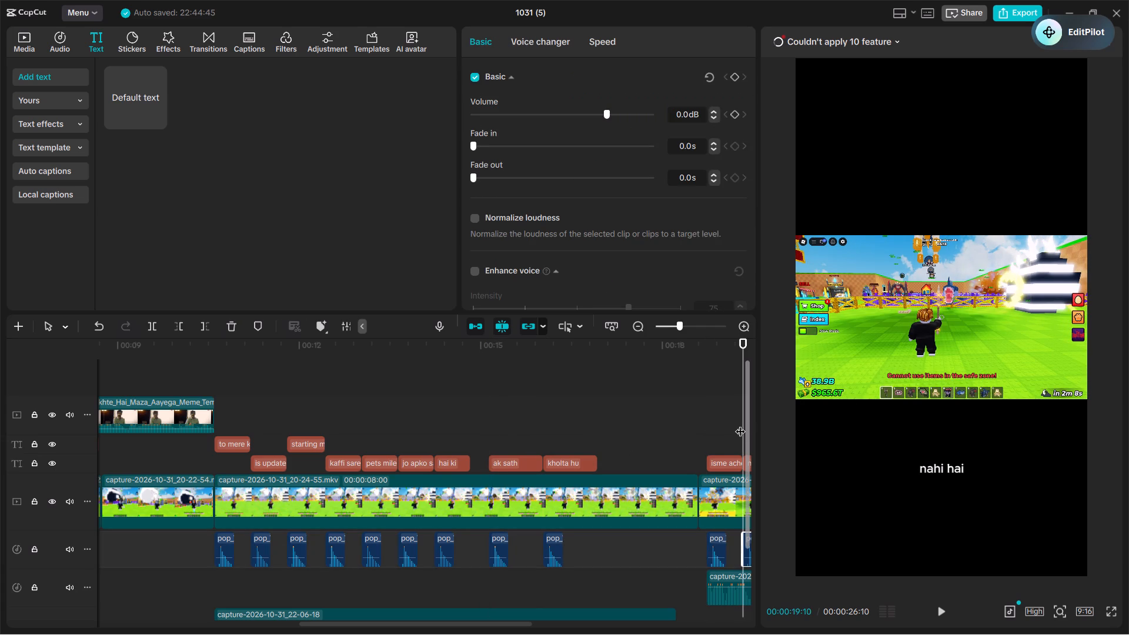
pyautogui.moveTo(740, 424); pyautogui.dragTo(506, 422)
pyautogui.hotkey('ctrl', 'v')
pyautogui.click(537, 426)
pyautogui.hotkey('ctrl', 'v')
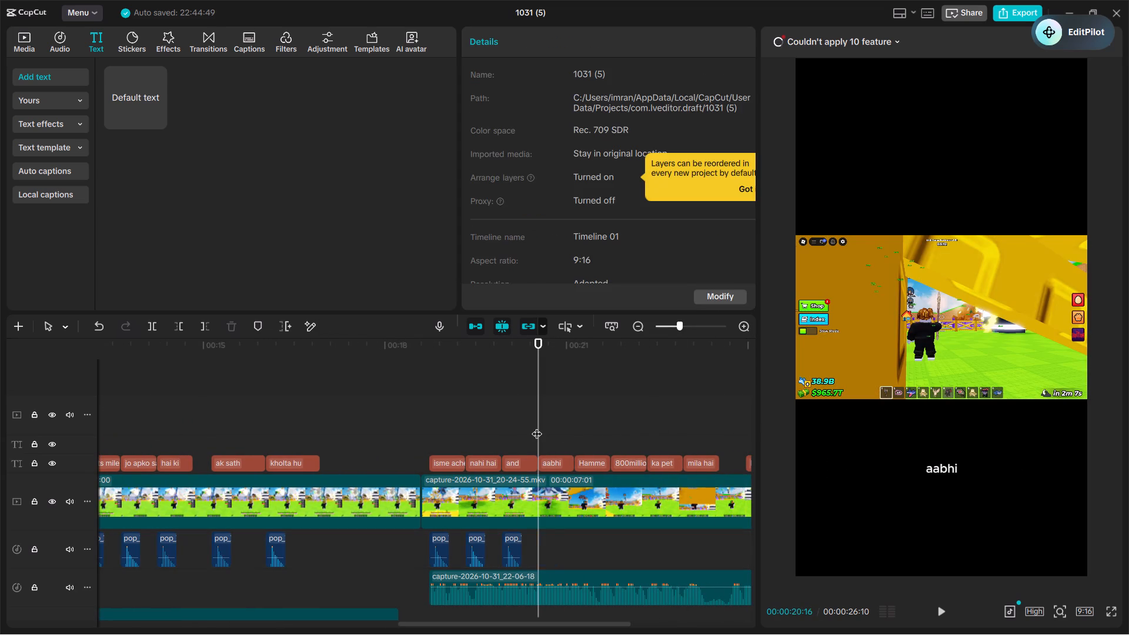
pyautogui.click(575, 422)
pyautogui.hotkey('ctrl', 'v')
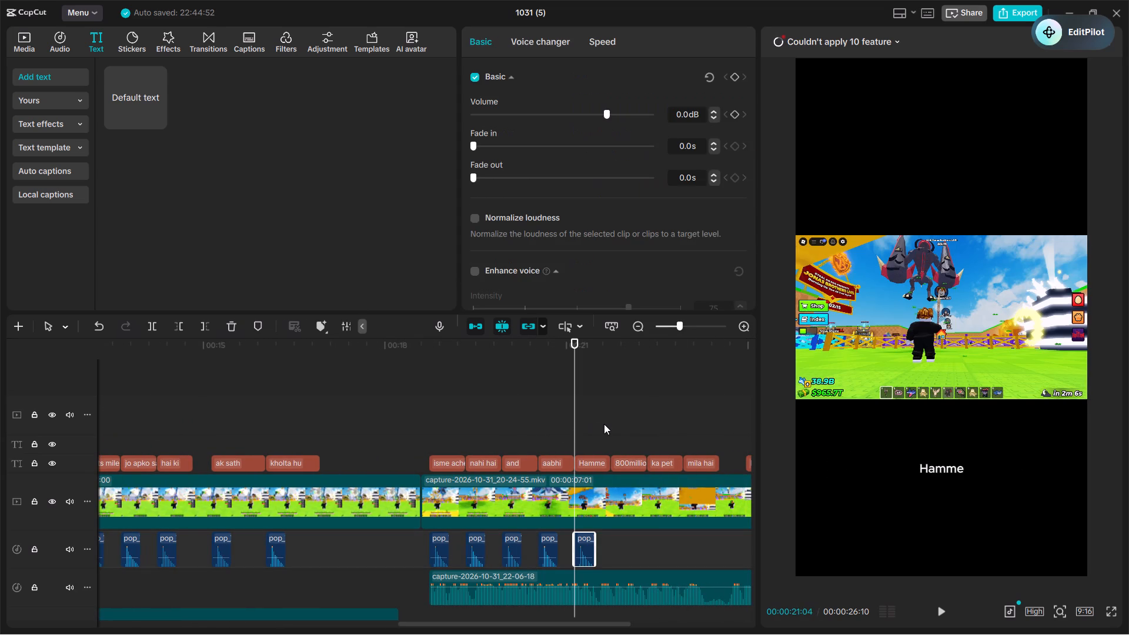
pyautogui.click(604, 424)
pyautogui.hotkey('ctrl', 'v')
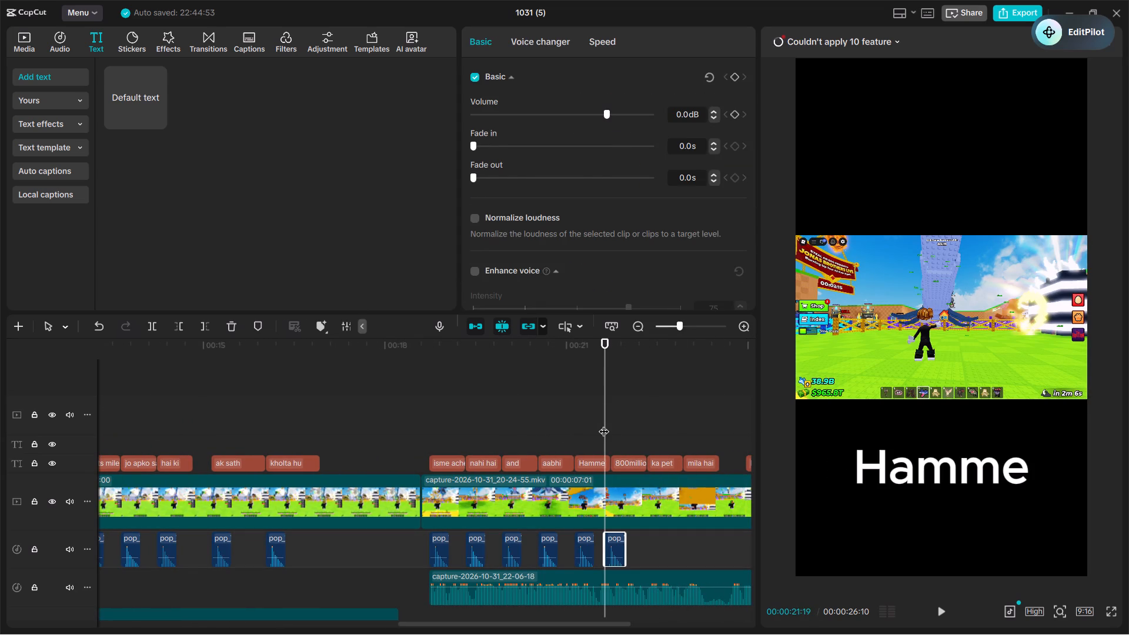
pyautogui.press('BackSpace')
# Paste the pop sound at the starts of the "800milliom", "ka pet" and "mila hai" captions.
pyautogui.click(612, 439)
pyautogui.click(609, 442)
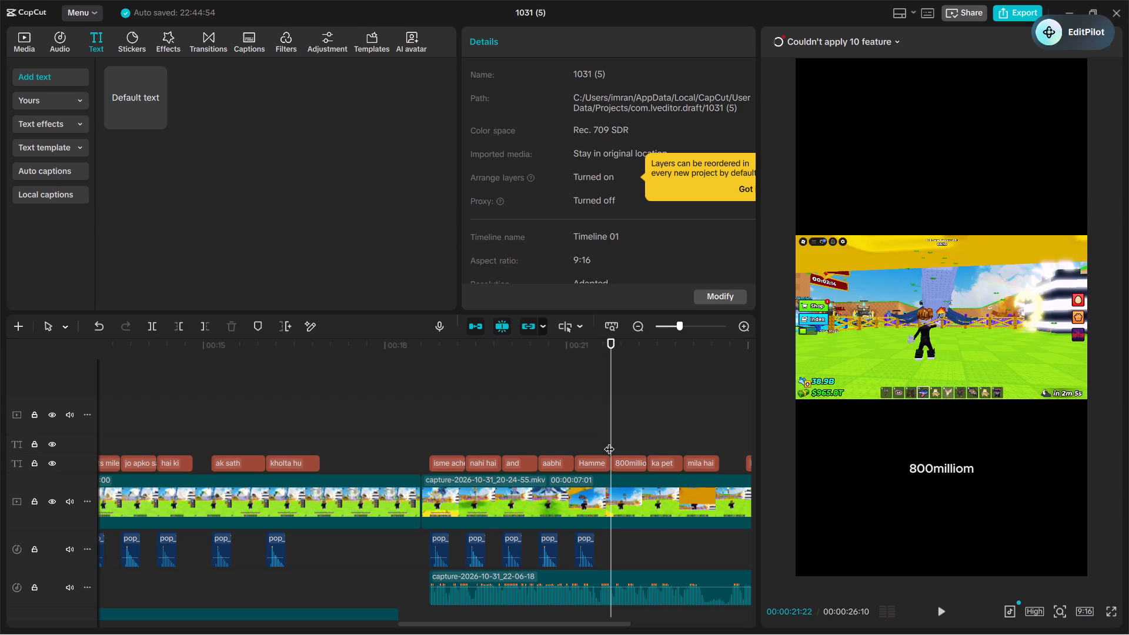
pyautogui.hotkey('ctrl', 'v')
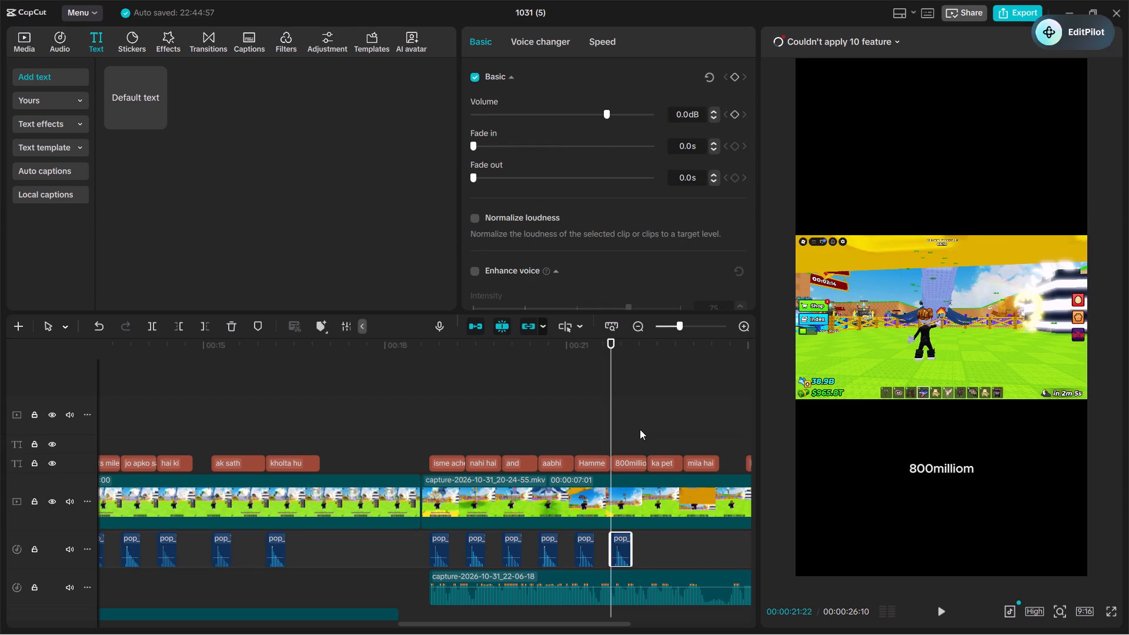
pyautogui.click(640, 429)
pyautogui.moveTo(640, 429); pyautogui.dragTo(645, 434)
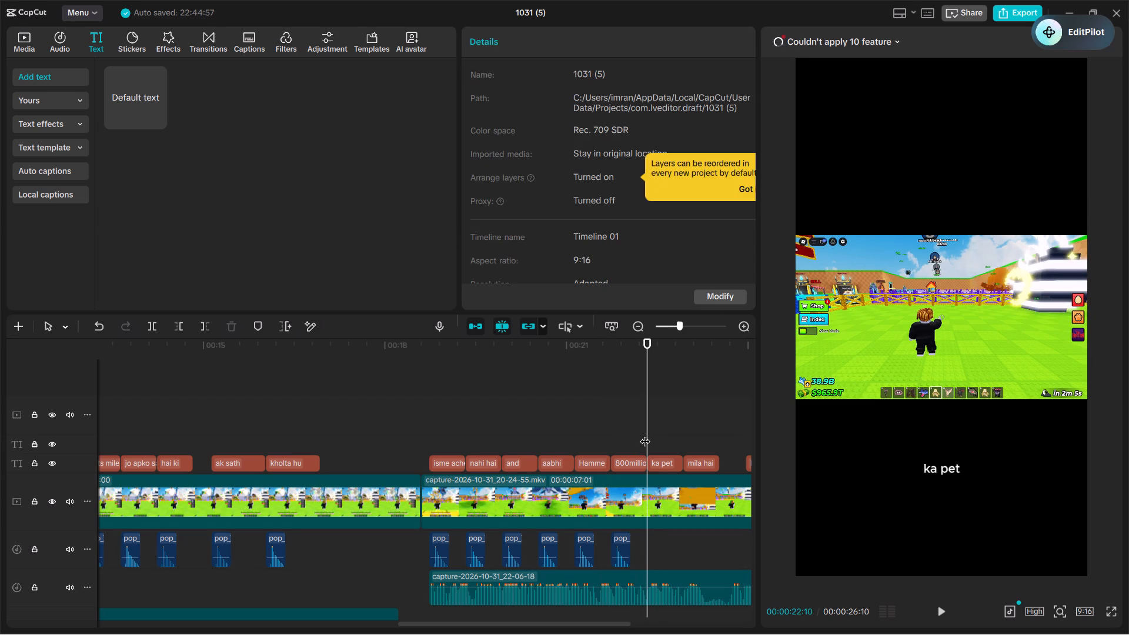
pyautogui.hotkey('ctrl', 'v')
pyautogui.click(670, 432)
pyautogui.moveTo(670, 432); pyautogui.dragTo(686, 434)
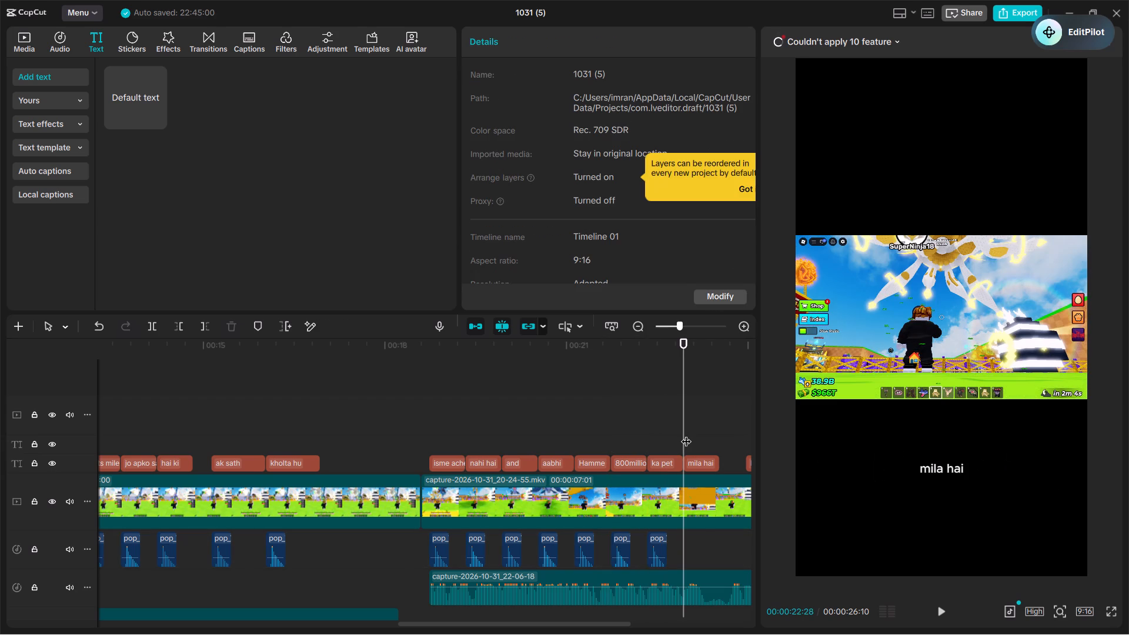
pyautogui.hotkey('ctrl', 'v')
# Paste the pop sound at the starts of the "but ye khuch acha" and "nahhi hai" captions.
pyautogui.click(732, 417)
pyautogui.moveTo(732, 417); pyautogui.dragTo(612, 435)
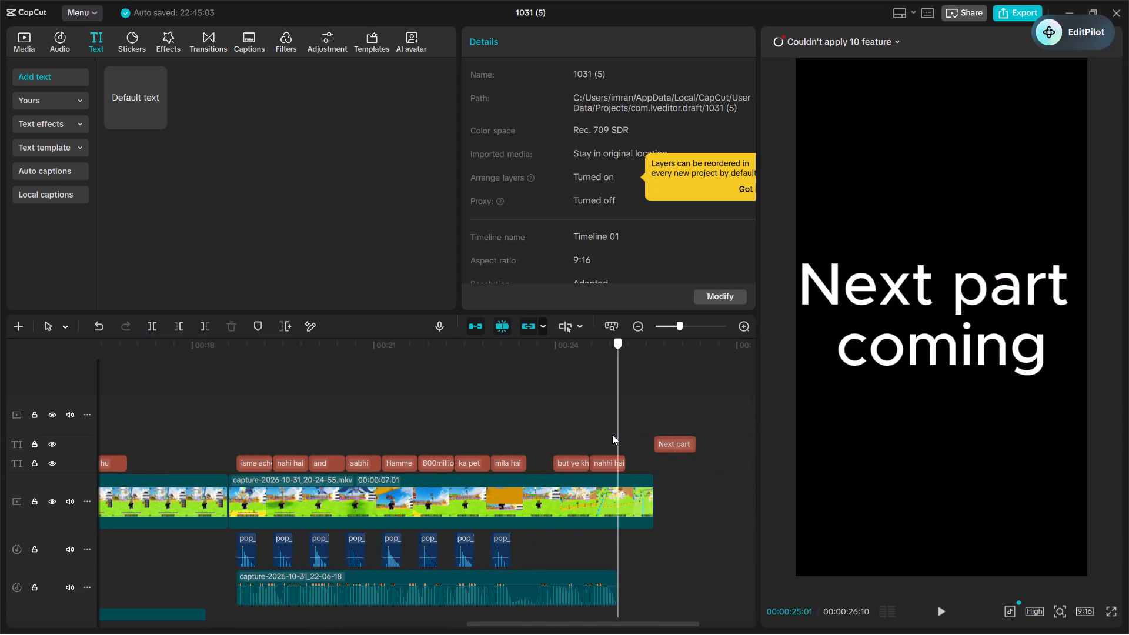
pyautogui.moveTo(612, 435); pyautogui.dragTo(560, 465)
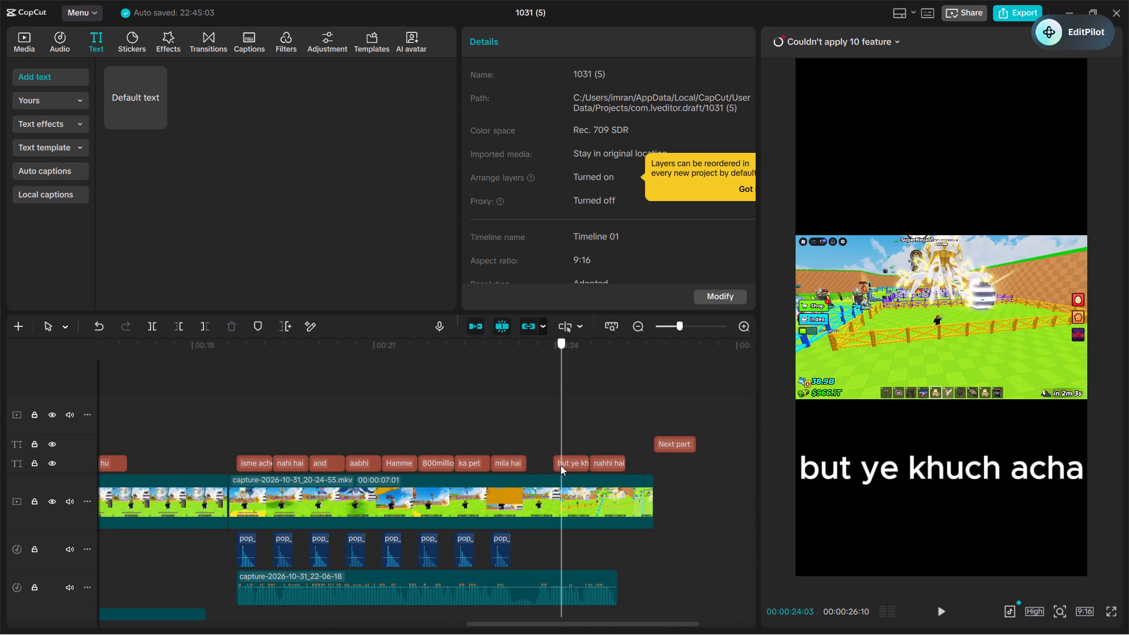
pyautogui.moveTo(560, 465); pyautogui.dragTo(553, 467)
pyautogui.hotkey('ctrl', 'v')
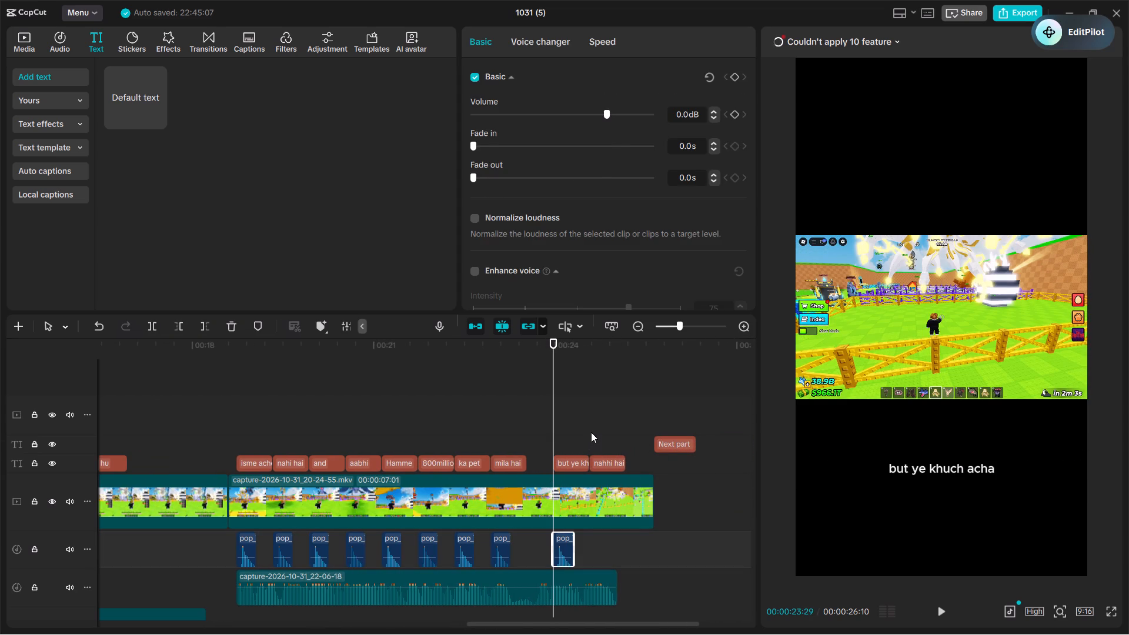
pyautogui.click(591, 432)
pyautogui.hotkey('ctrl', 'v')
# Paste the pop sound at the start of the "Next part coming" text, 00:00:25:19.
pyautogui.click(640, 409)
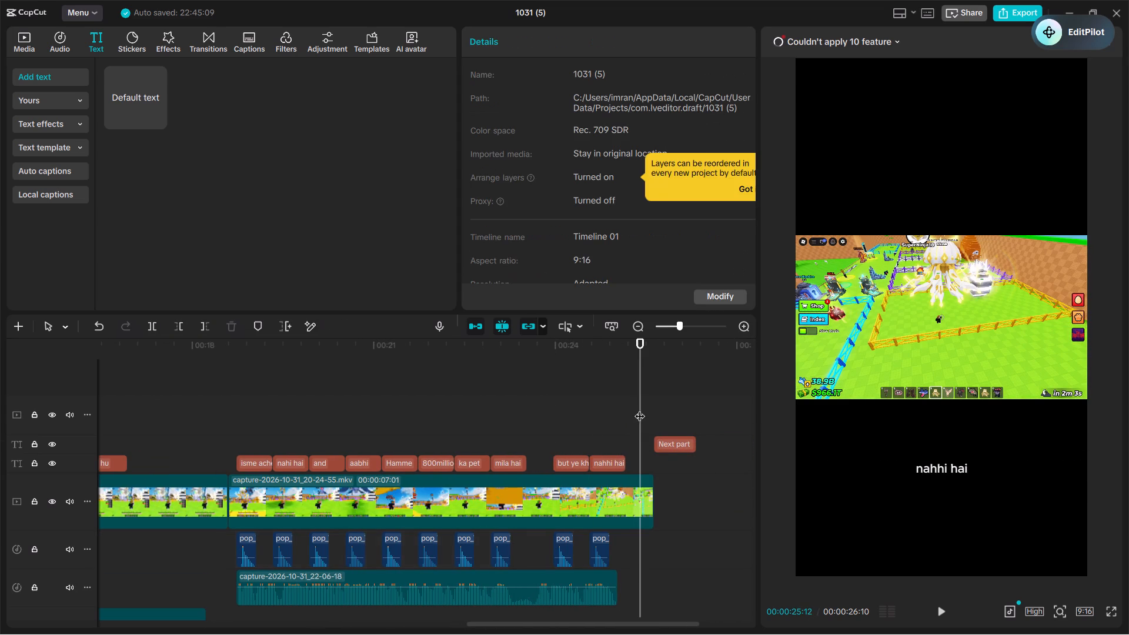
pyautogui.moveTo(640, 409); pyautogui.dragTo(655, 421)
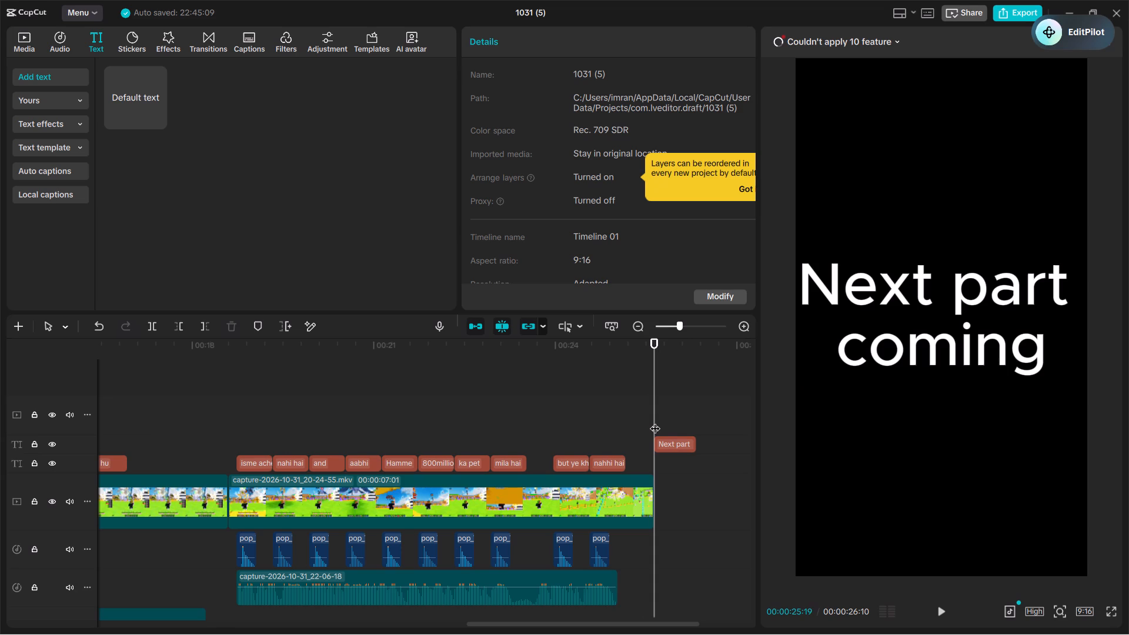
pyautogui.hotkey('ctrl', 'v')
# Play the whole short from the start through the "Next part coming" text to check the captions and pop sounds.
pyautogui.click(614, 421)
pyautogui.moveTo(614, 421); pyautogui.dragTo(0, 496)
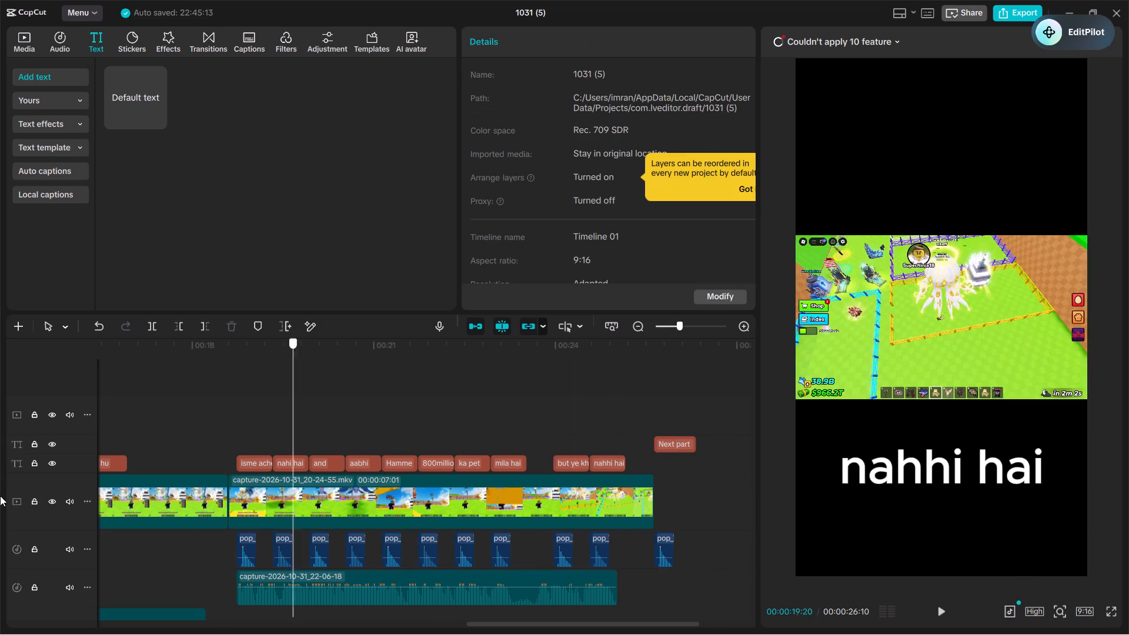
pyautogui.moveTo(0, 496); pyautogui.dragTo(0, 524)
pyautogui.press('space')
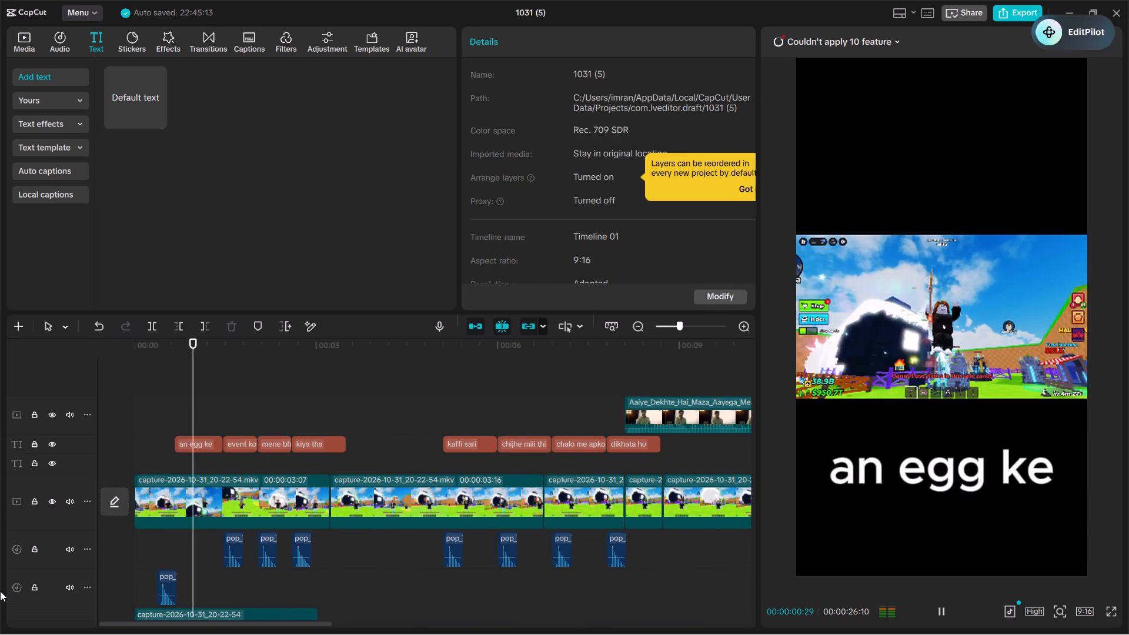
pyautogui.hotkey('ctrl', '-')
pyautogui.hotkey('ctrl', '-')
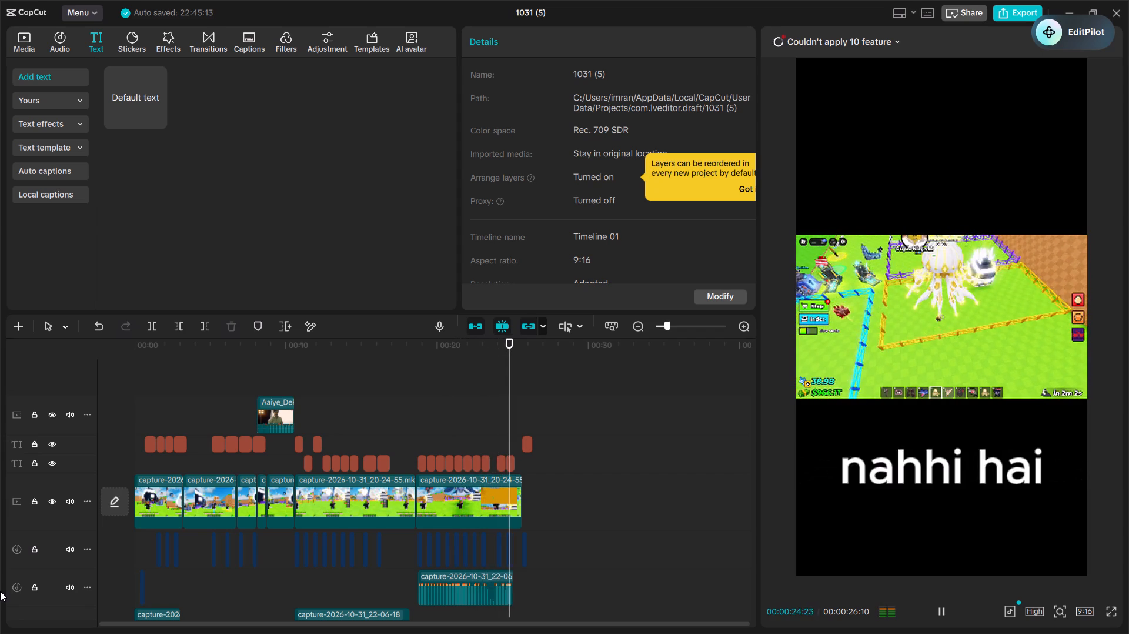
pyautogui.press('space')
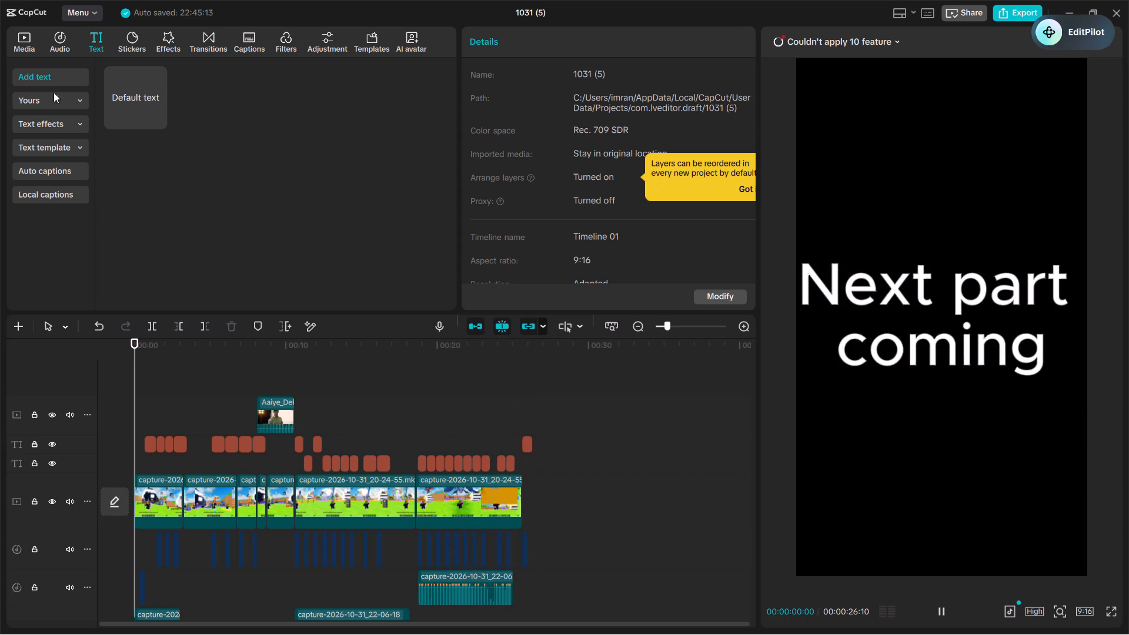
pyautogui.press('space')
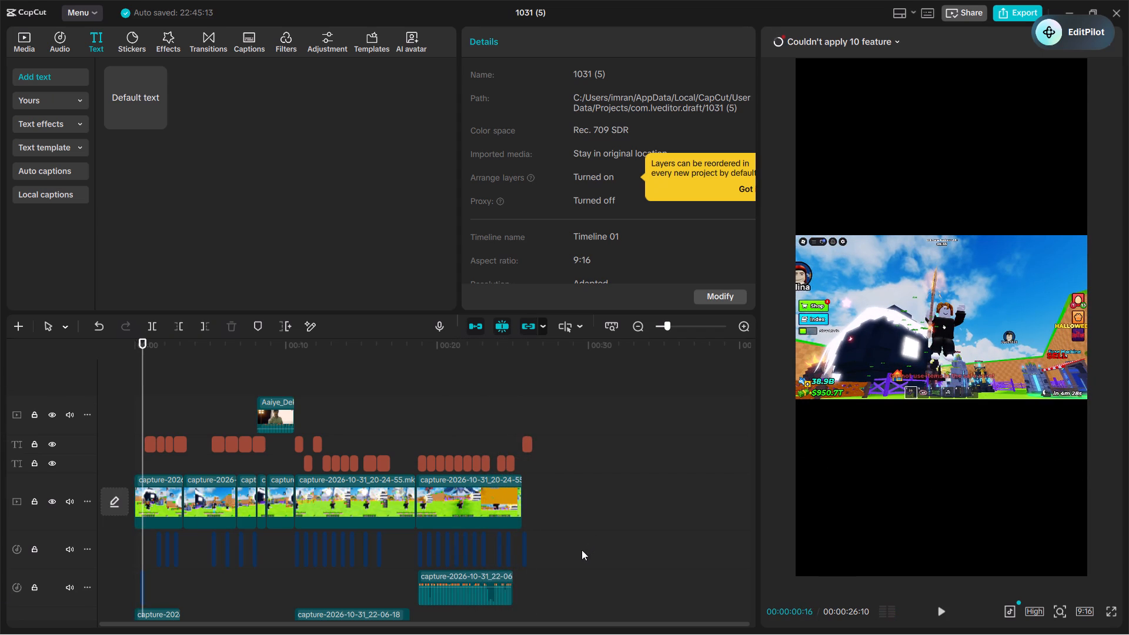
# Lower the volume of all pop sounds on the upper audio track together to -5.5 dB.
pyautogui.moveTo(576, 550); pyautogui.dragTo(363, 535)
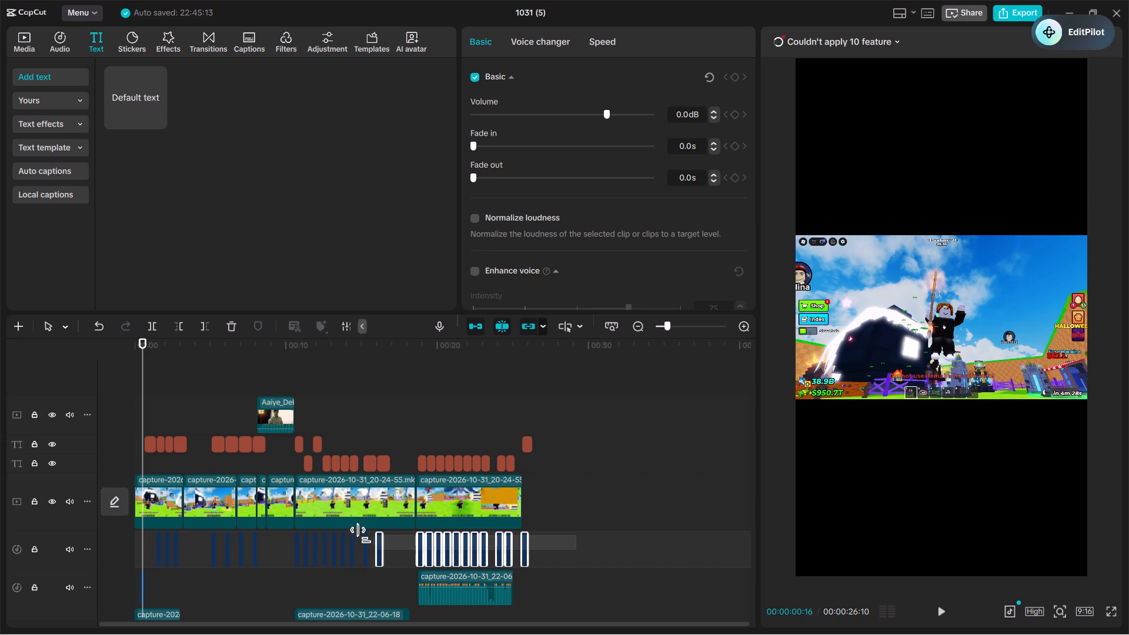
pyautogui.moveTo(363, 535); pyautogui.dragTo(129, 540)
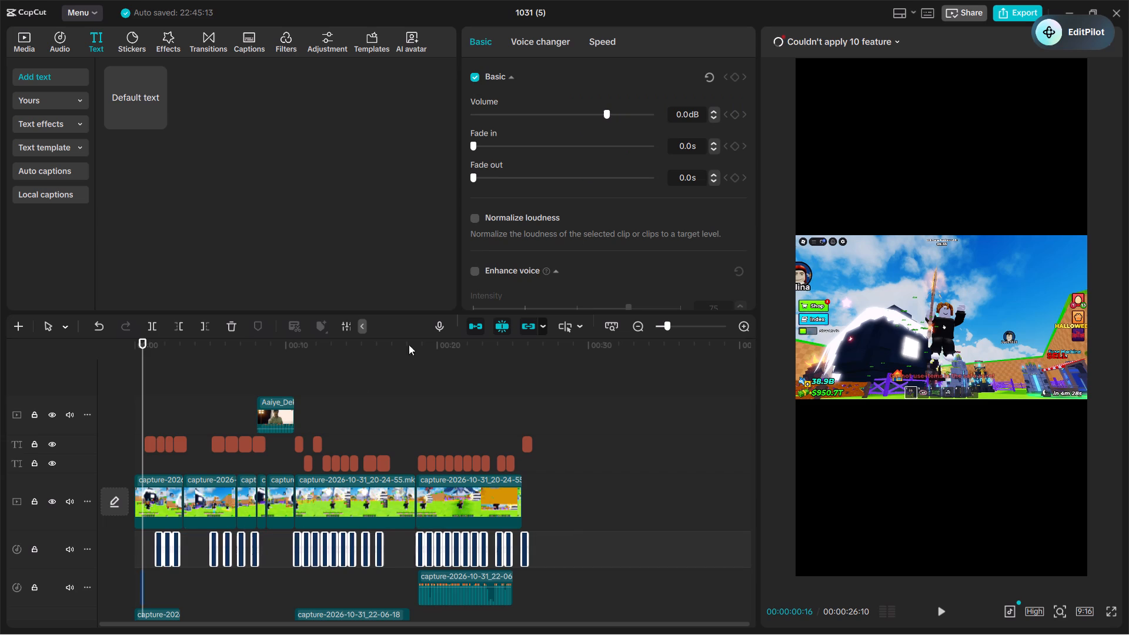
pyautogui.click(600, 108)
pyautogui.click(584, 110)
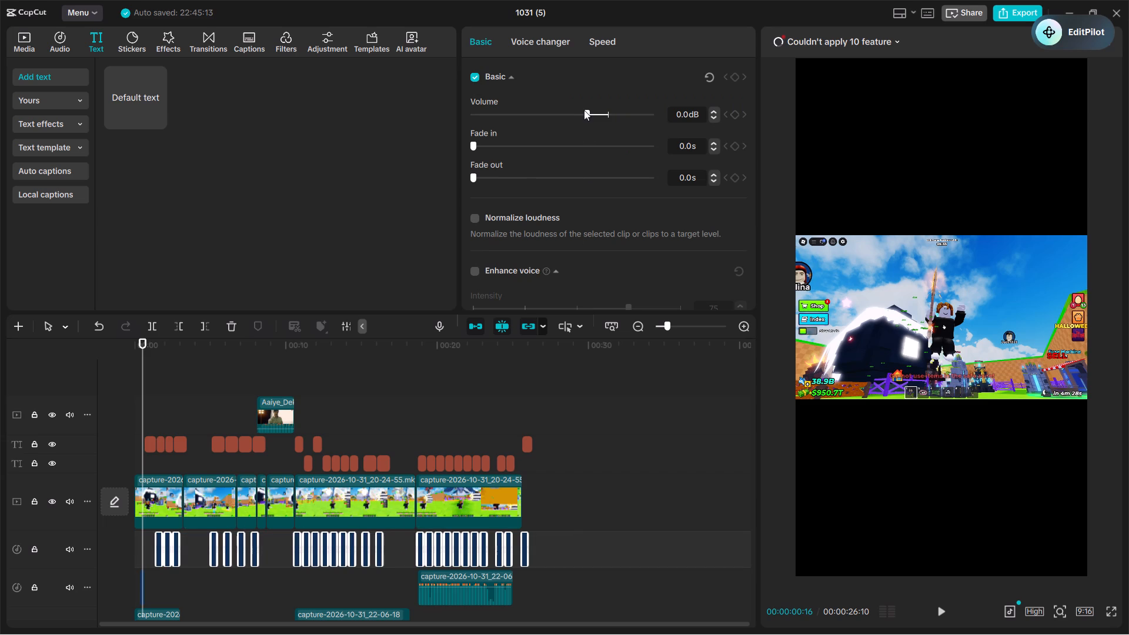
pyautogui.click(584, 110)
pyautogui.click(592, 113)
# Play the short from near the start to about 00:00:17:15 to check the pop sound level against the voice.
pyautogui.click(147, 406)
pyautogui.press('space')
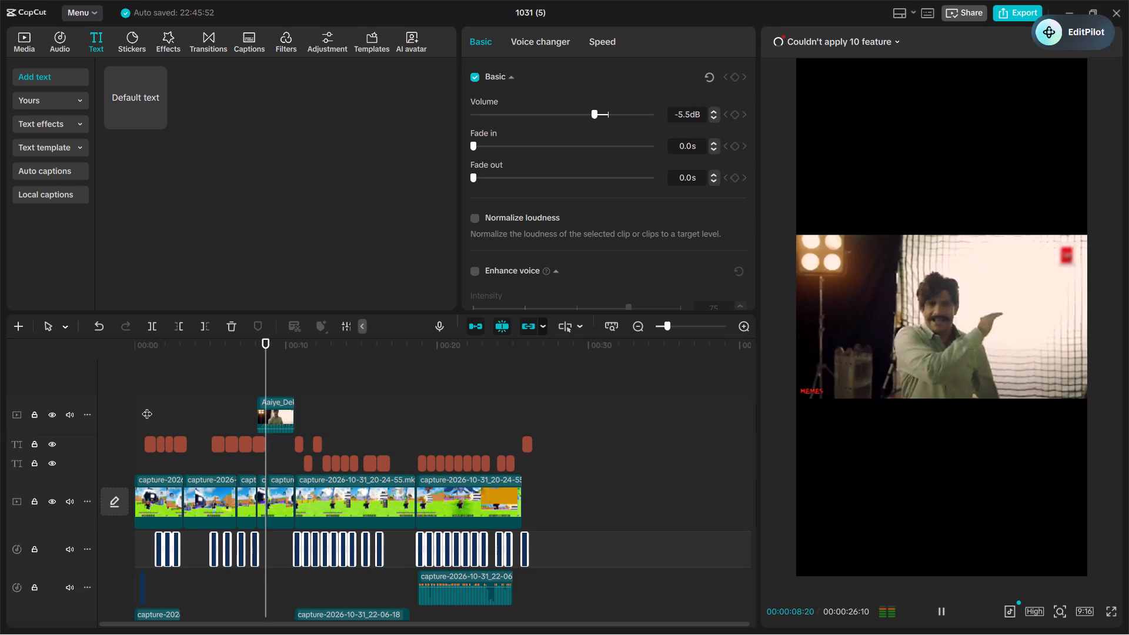
pyautogui.press('space')
pyautogui.press('space')
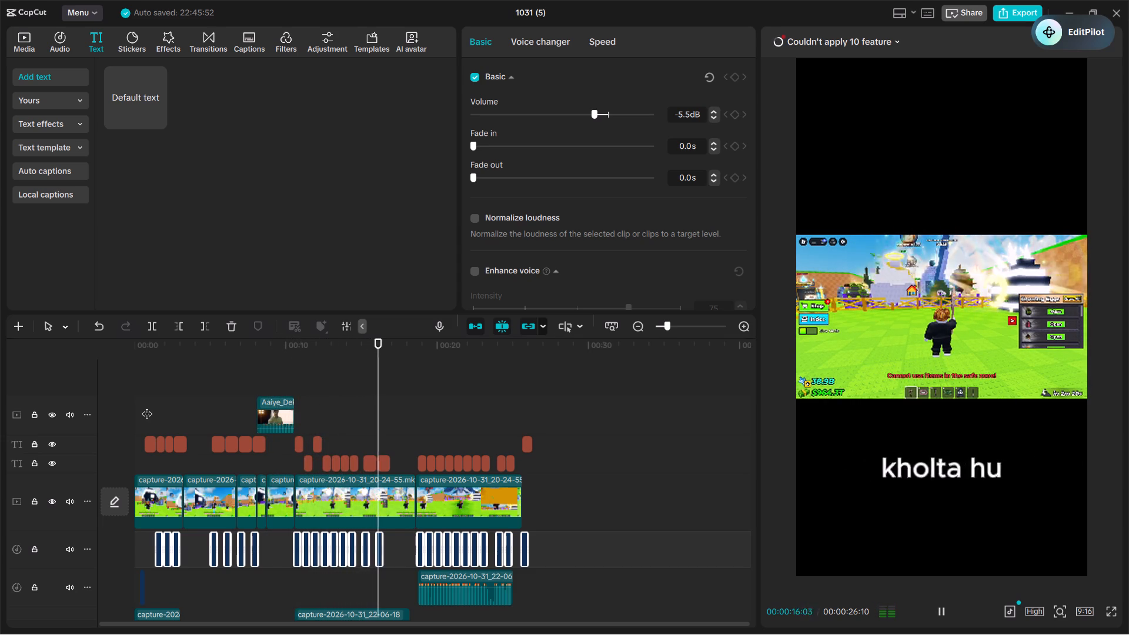
pyautogui.moveTo(106, 393); pyautogui.dragTo(90, 389)
pyautogui.press('space')
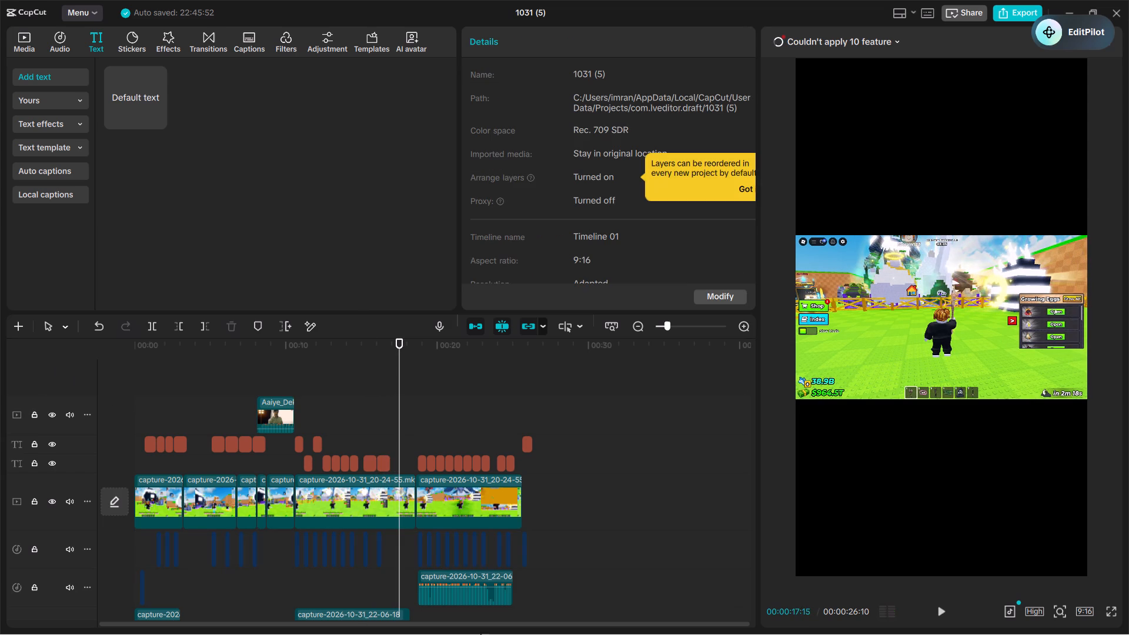